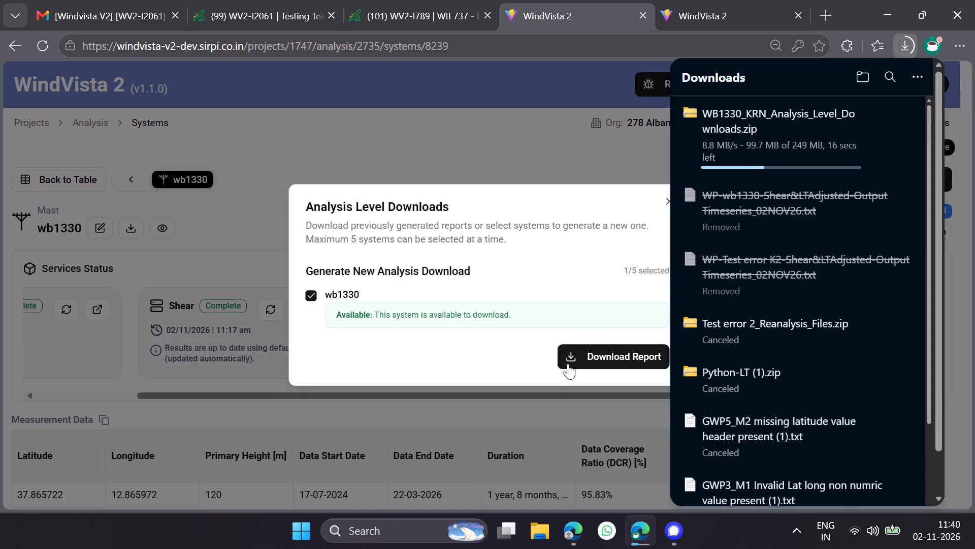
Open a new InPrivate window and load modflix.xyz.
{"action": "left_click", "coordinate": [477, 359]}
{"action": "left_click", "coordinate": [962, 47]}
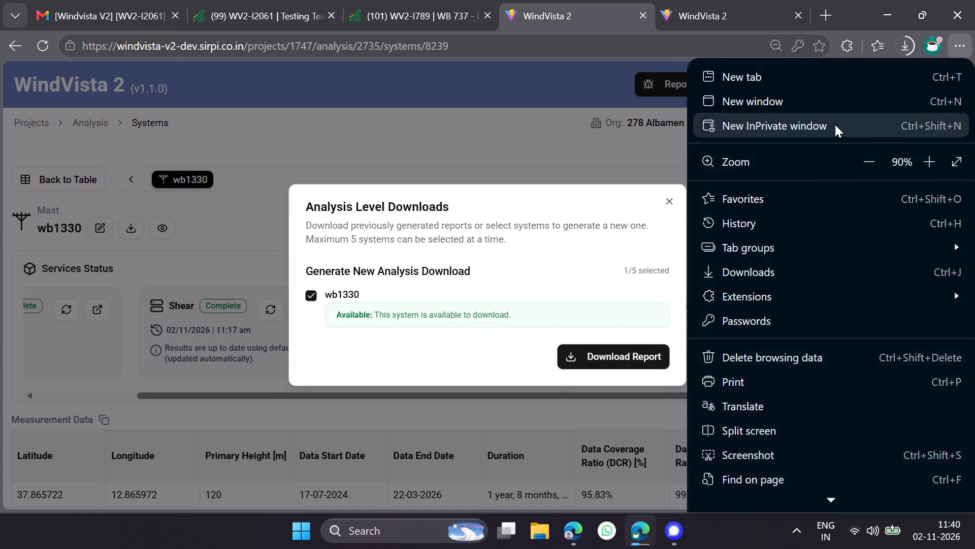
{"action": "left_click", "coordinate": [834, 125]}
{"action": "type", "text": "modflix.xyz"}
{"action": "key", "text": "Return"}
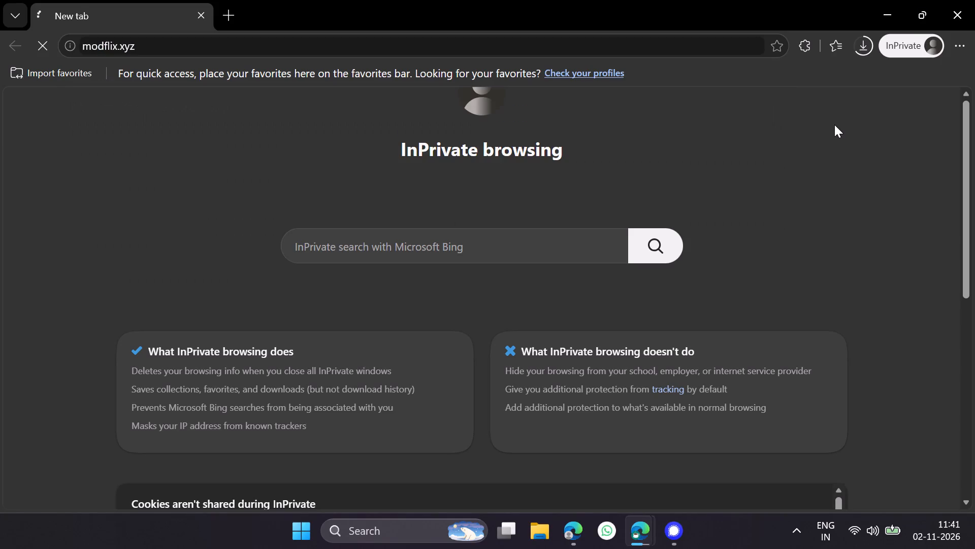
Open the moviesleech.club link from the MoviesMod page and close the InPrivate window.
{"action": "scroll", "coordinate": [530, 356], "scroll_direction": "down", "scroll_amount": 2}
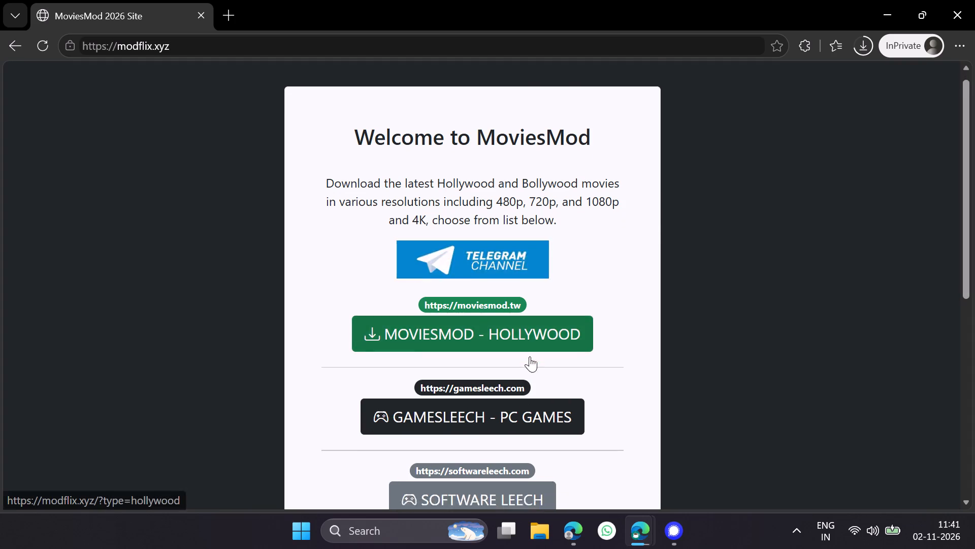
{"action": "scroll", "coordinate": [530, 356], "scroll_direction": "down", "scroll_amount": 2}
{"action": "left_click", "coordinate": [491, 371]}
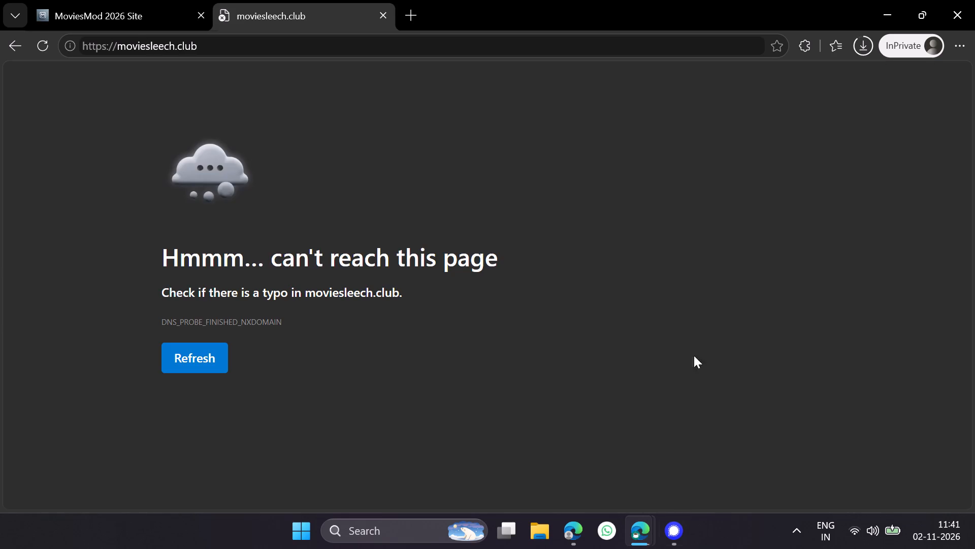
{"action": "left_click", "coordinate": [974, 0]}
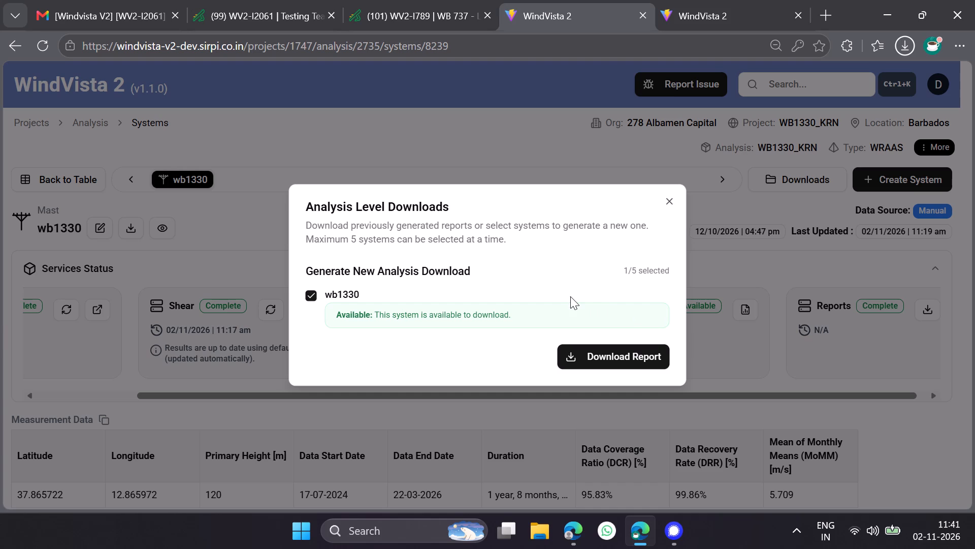
Download the analysis-level report for the Test error K2 system on the WindVista beta site.
{"action": "left_click", "coordinate": [731, 0]}
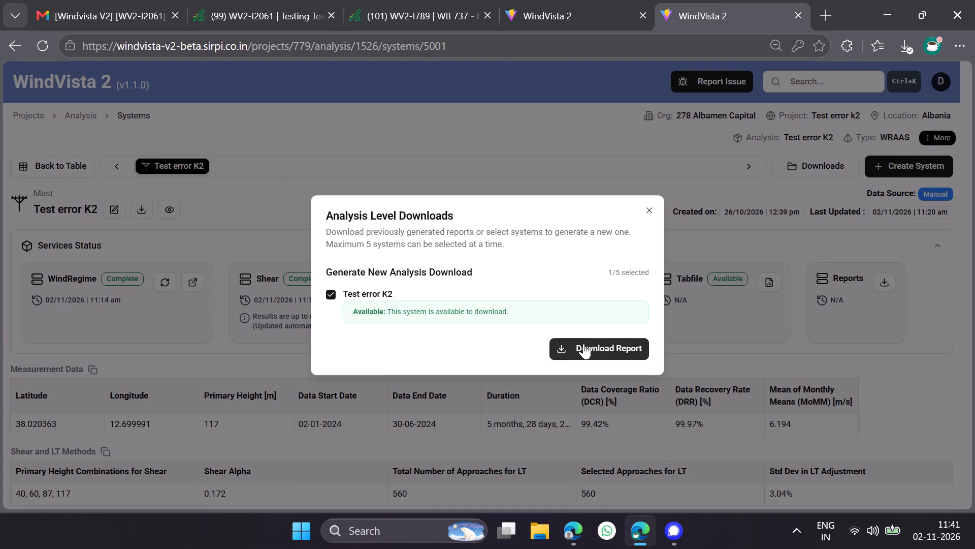
{"action": "left_click", "coordinate": [583, 341]}
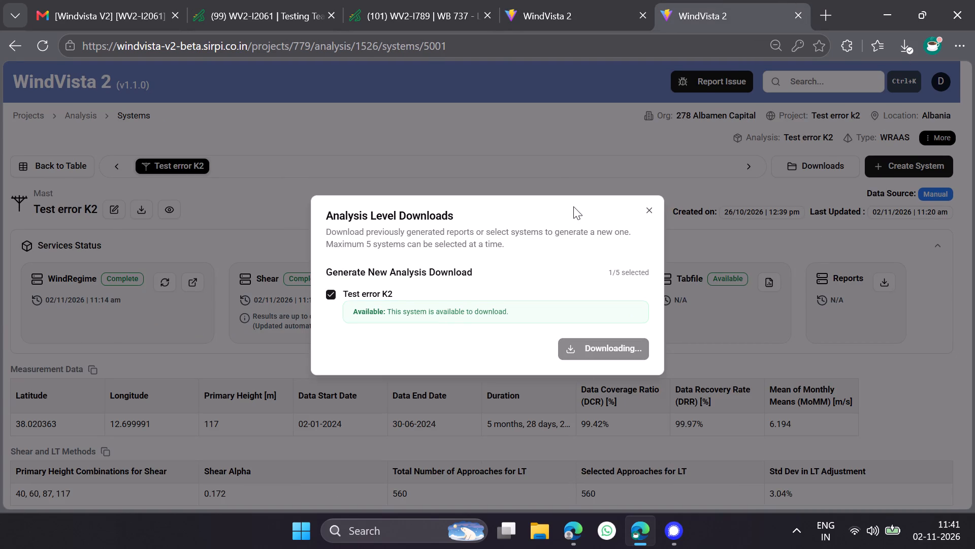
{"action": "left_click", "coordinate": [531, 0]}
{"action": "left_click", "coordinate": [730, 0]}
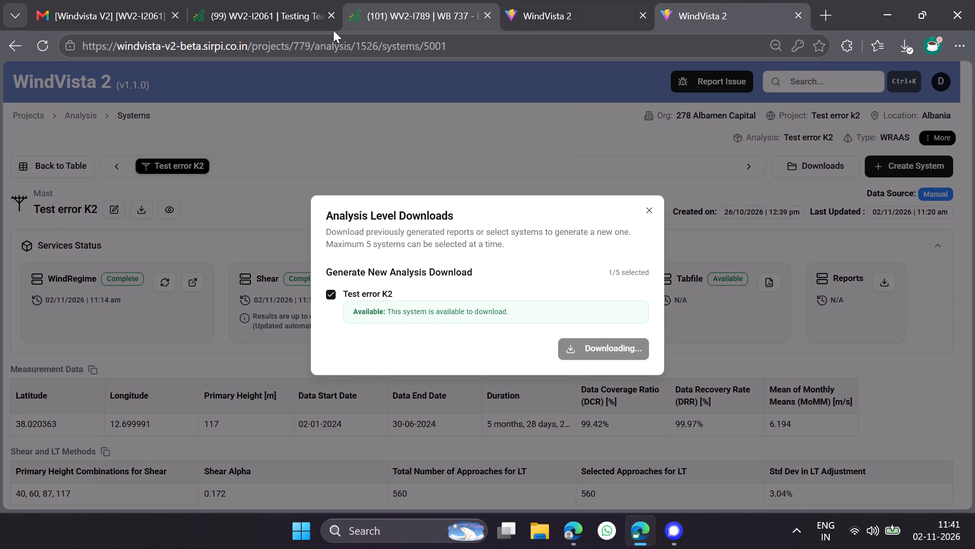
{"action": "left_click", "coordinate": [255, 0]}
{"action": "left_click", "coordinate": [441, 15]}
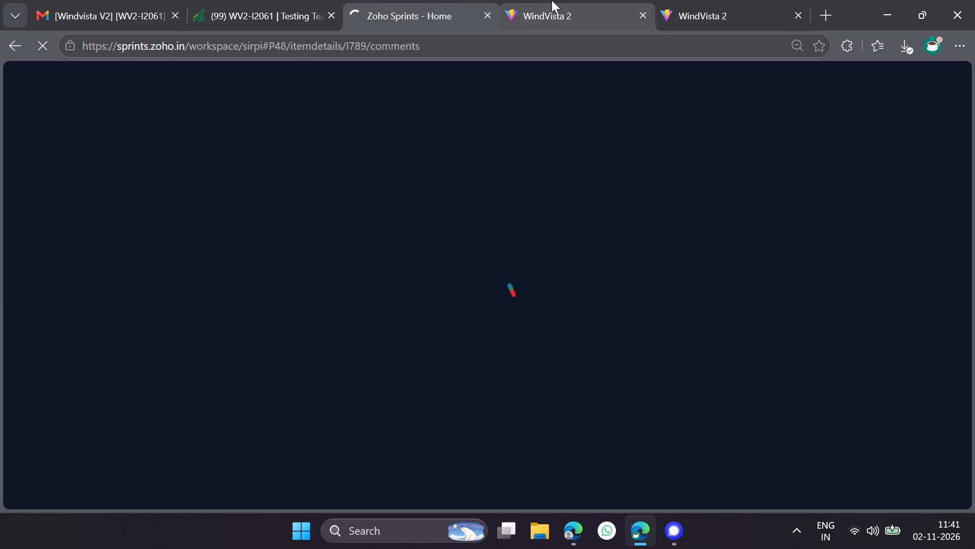
Return to the wb1330 system on the WindVista dev site, close its Analysis Level Downloads dialog, and go to the Projects list.
{"action": "left_click", "coordinate": [551, 0]}
{"action": "left_click", "coordinate": [674, 202]}
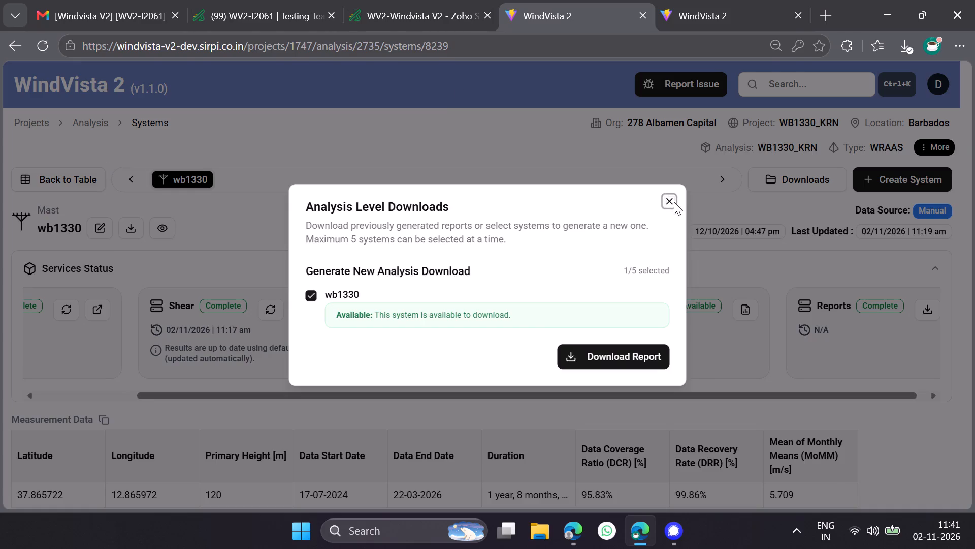
{"action": "left_click", "coordinate": [33, 125]}
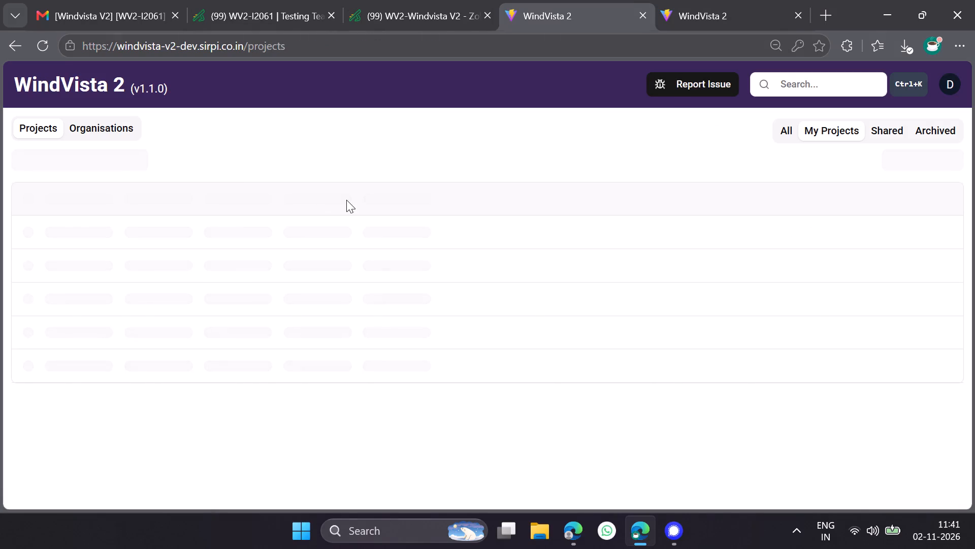
Start a new project and fill in organisation 157 LPRP, project title "737 dev" and country Afghanistan.
{"action": "left_click", "coordinate": [881, 159]}
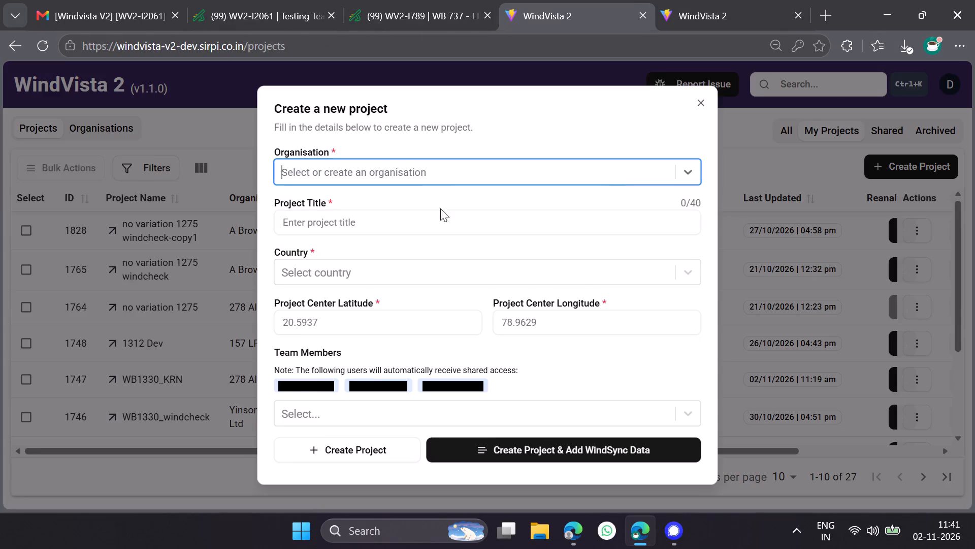
{"action": "left_click", "coordinate": [334, 172]}
{"action": "left_click", "coordinate": [361, 227]}
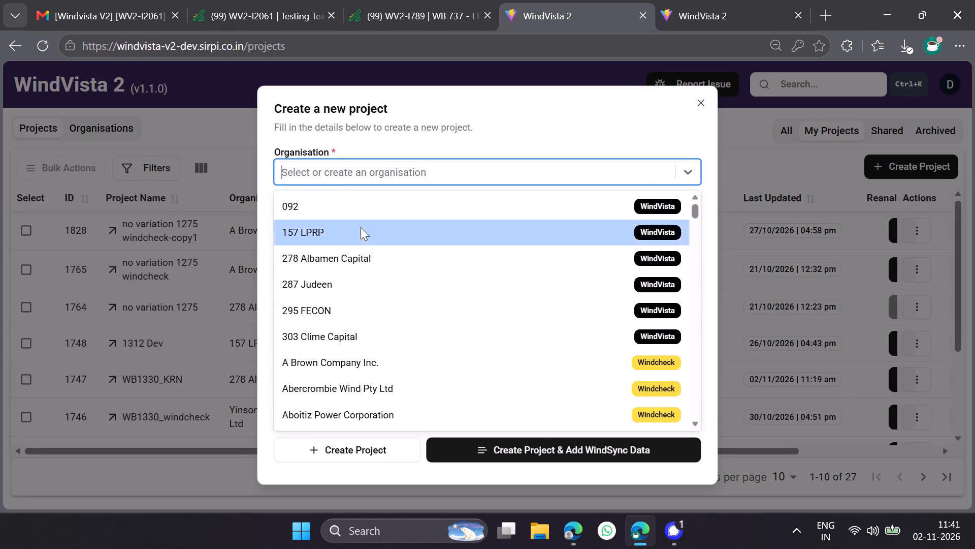
{"action": "left_click", "coordinate": [361, 222]}
{"action": "left_click", "coordinate": [362, 221]}
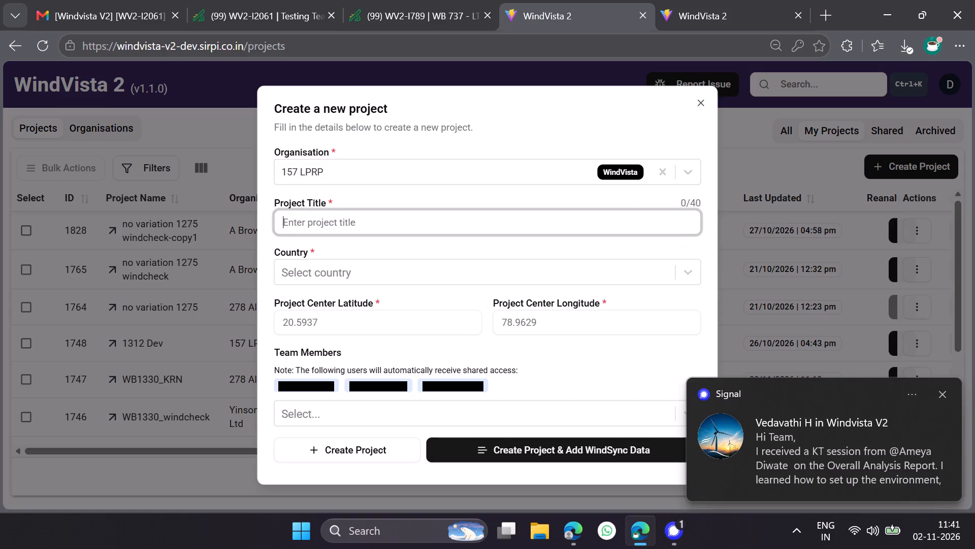
{"action": "type", "text": "737"}
{"action": "key", "text": "space"}
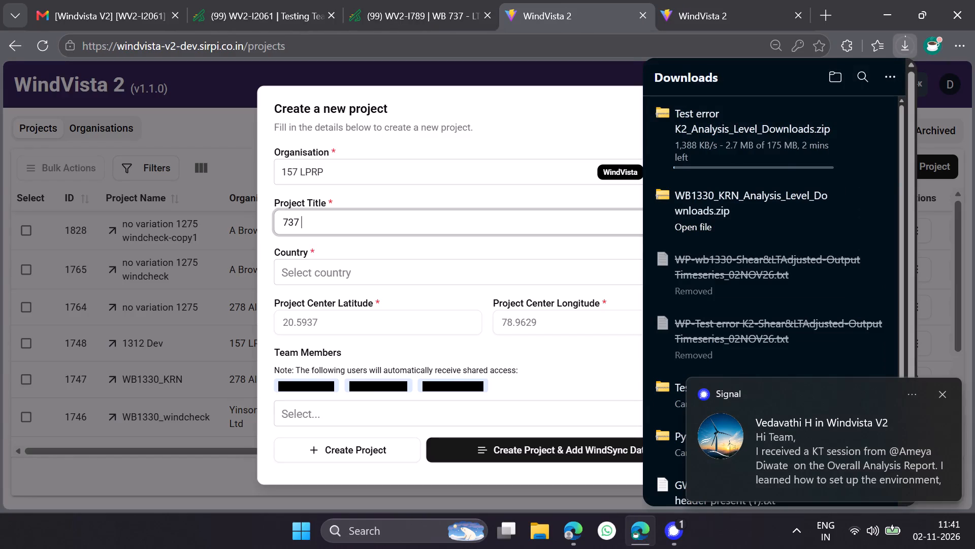
{"action": "type", "text": "dev"}
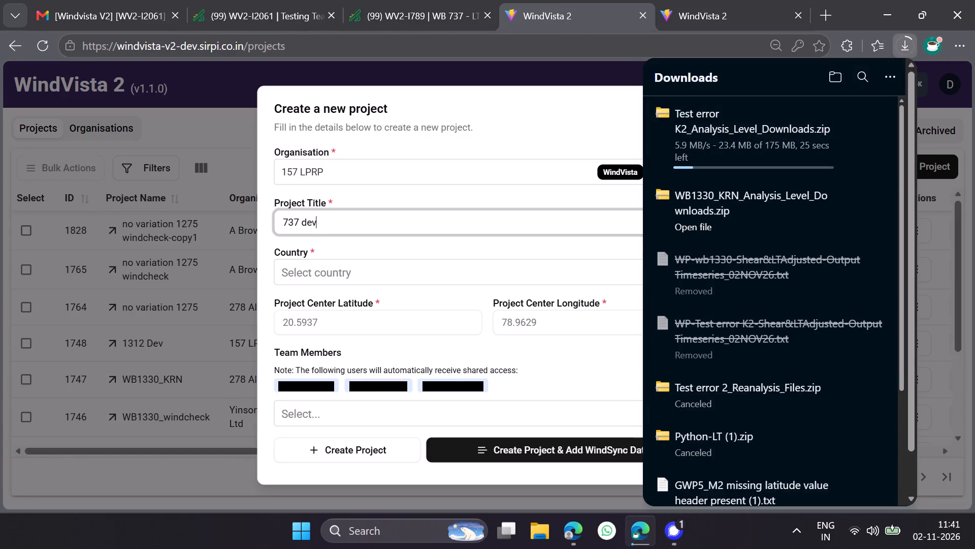
{"action": "left_click", "coordinate": [363, 266]}
{"action": "left_click", "coordinate": [354, 309]}
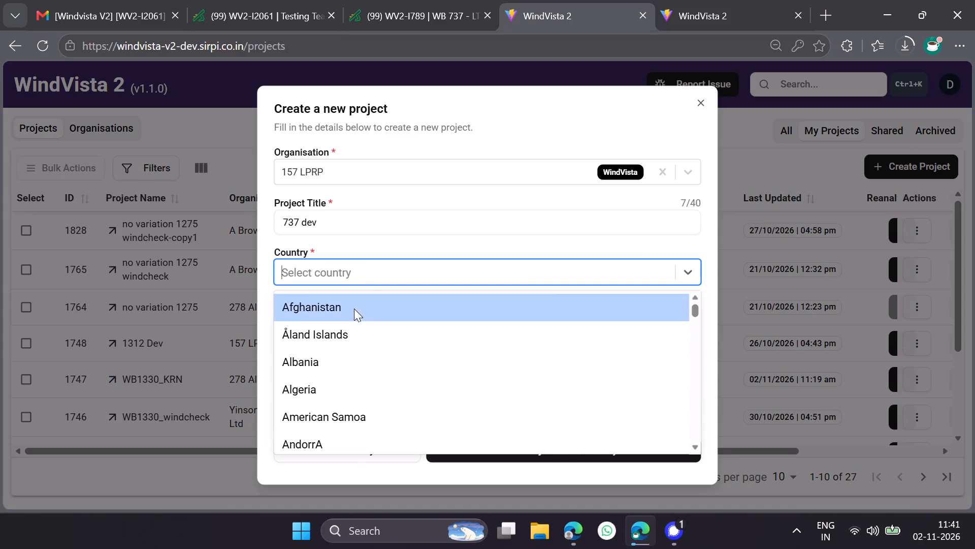
{"action": "left_click", "coordinate": [357, 328]}
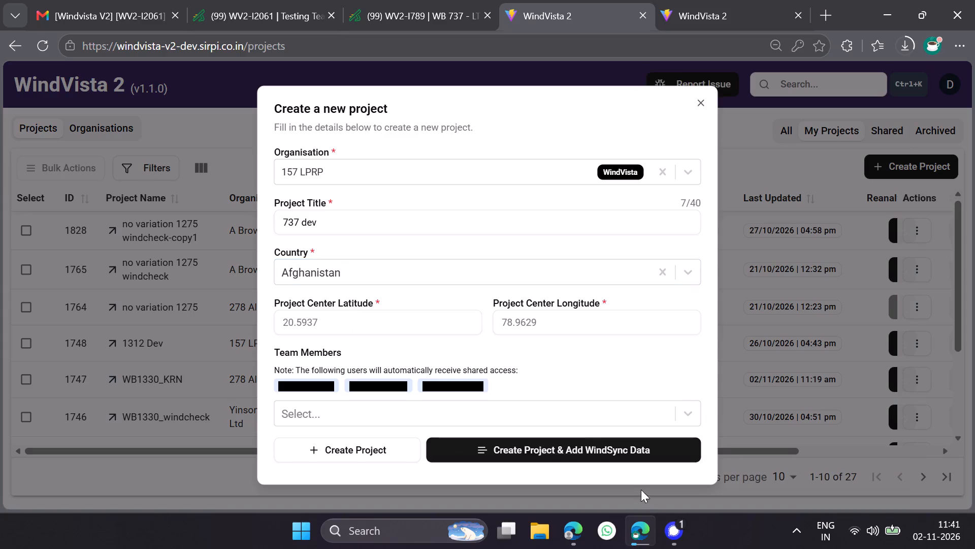
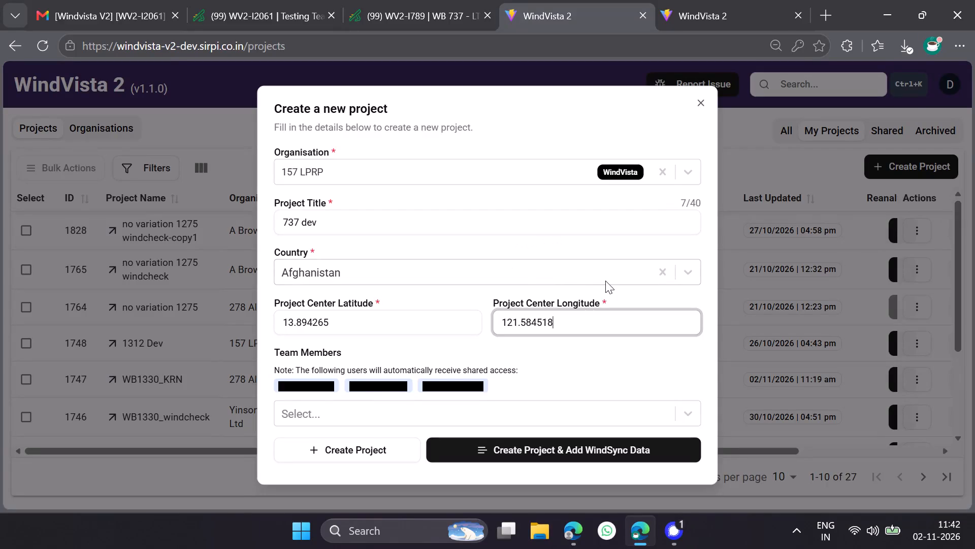
Capture a screenshot of the filled-in project creation form on the WindVista dev site.
{"action": "key", "text": "Print"}
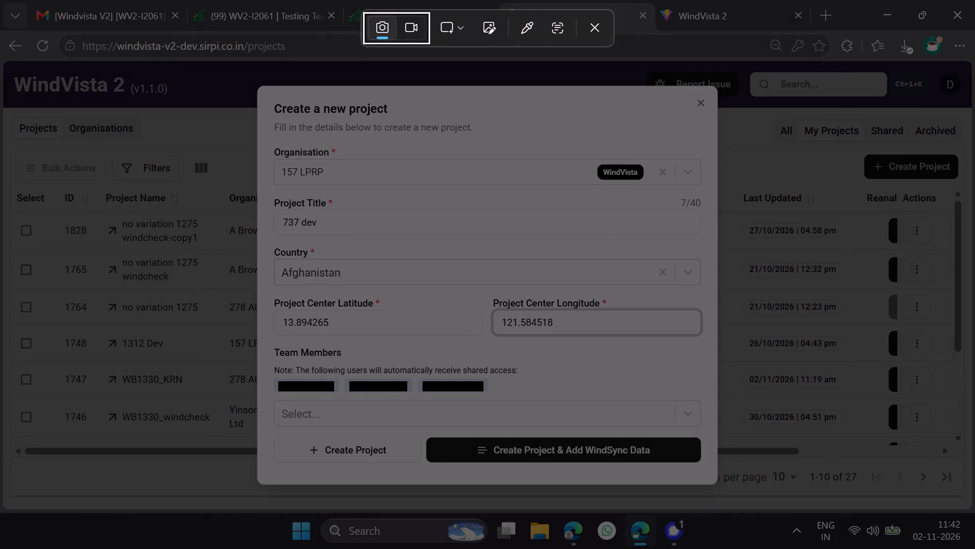
{"action": "left_click_drag", "start_coordinate": [231, 67], "coordinate": [831, 512]}
Switch to the WindVista beta site and go from the Test error K2 system to the Projects list.
{"action": "left_click", "coordinate": [737, 0]}
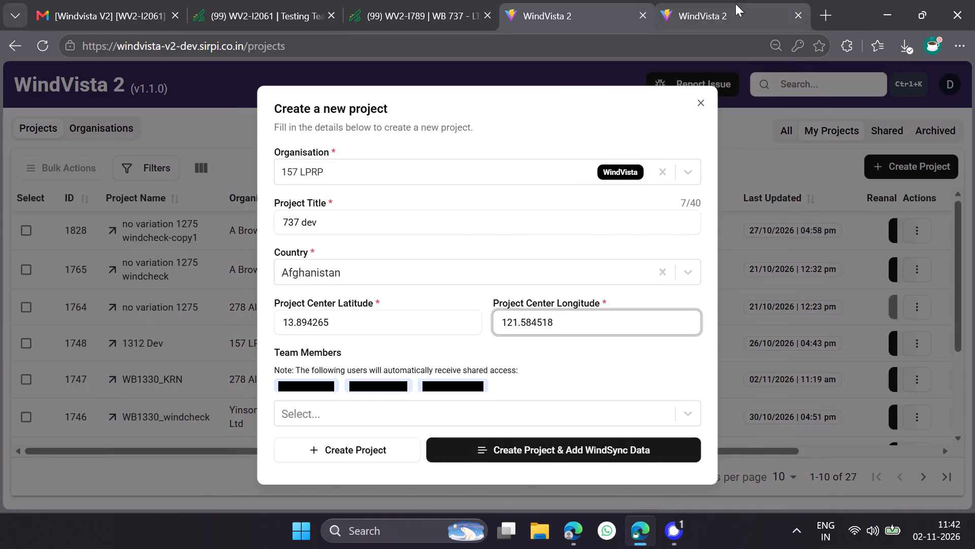
{"action": "left_click", "coordinate": [643, 213]}
{"action": "left_click", "coordinate": [649, 212]}
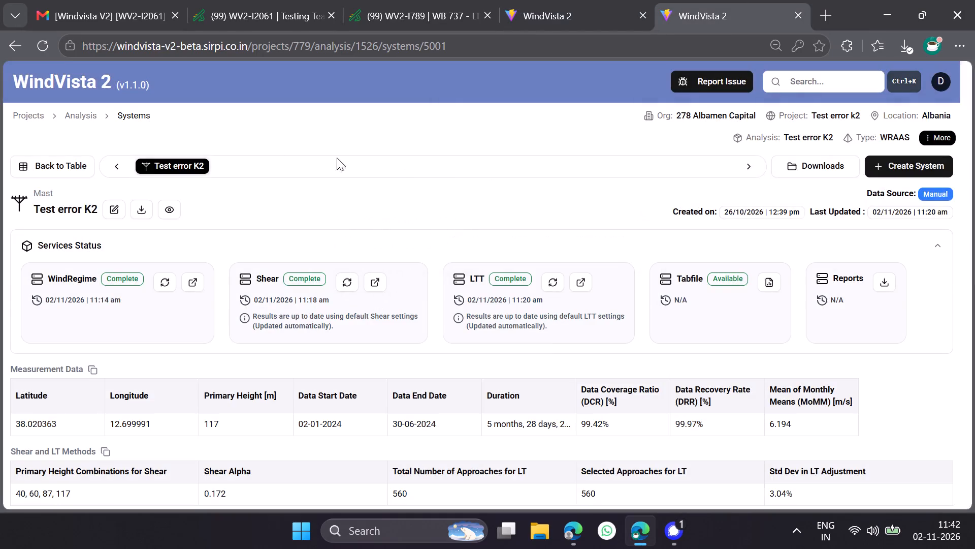
{"action": "left_click", "coordinate": [26, 115]}
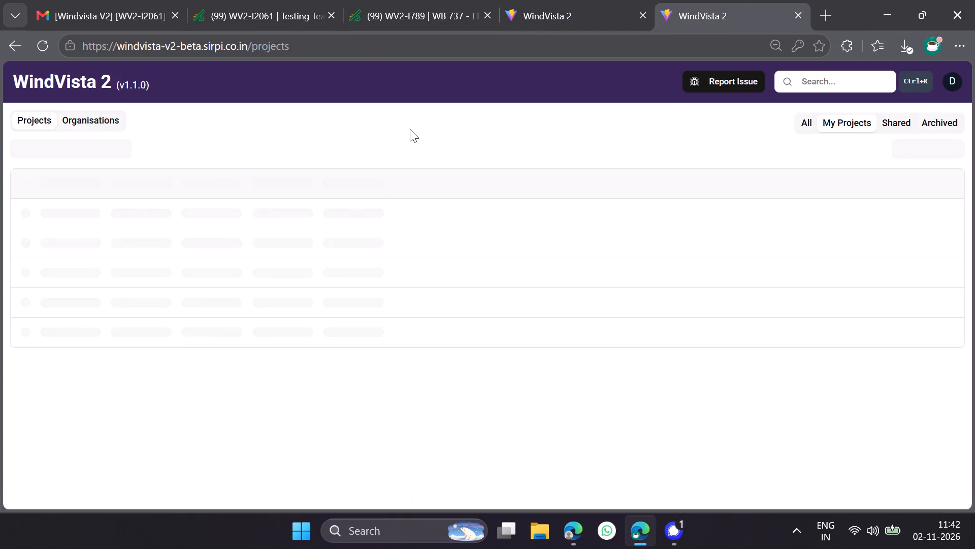
{"action": "left_click", "coordinate": [532, 0]}
{"action": "left_click", "coordinate": [716, 0]}
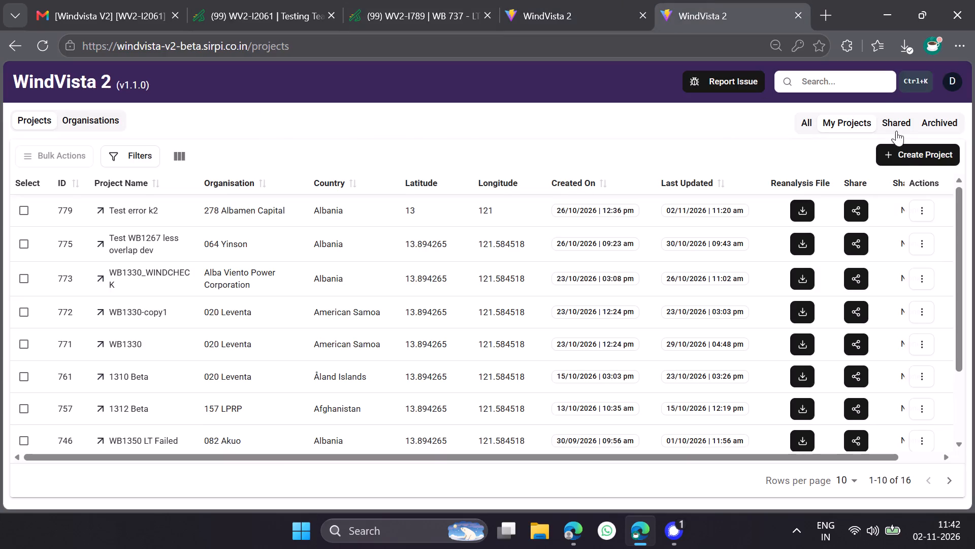
Start a new project on the beta site with organisation 157 LPRP, project title "737 Dev" and country Afghanistan.
{"action": "left_click", "coordinate": [905, 156]}
{"action": "left_click", "coordinate": [404, 187]}
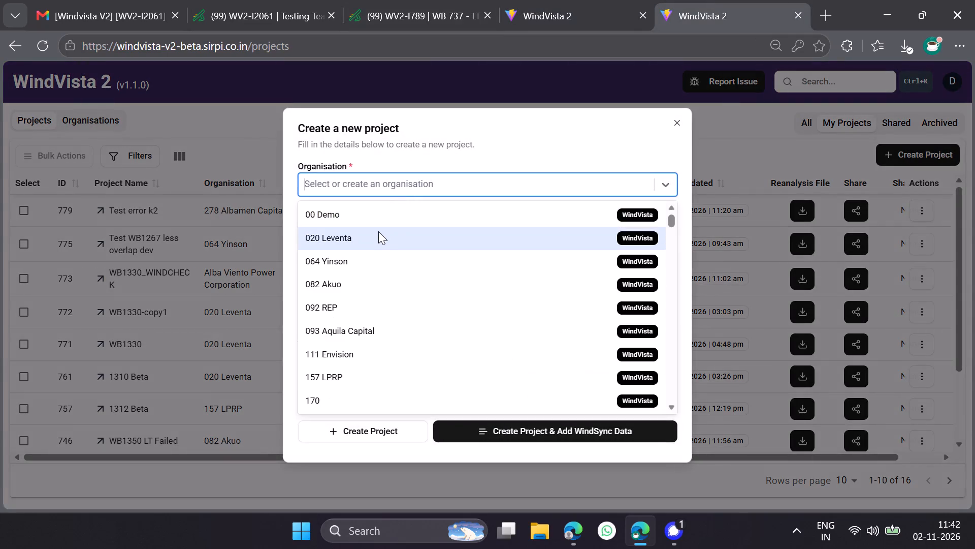
{"action": "left_click", "coordinate": [355, 376]}
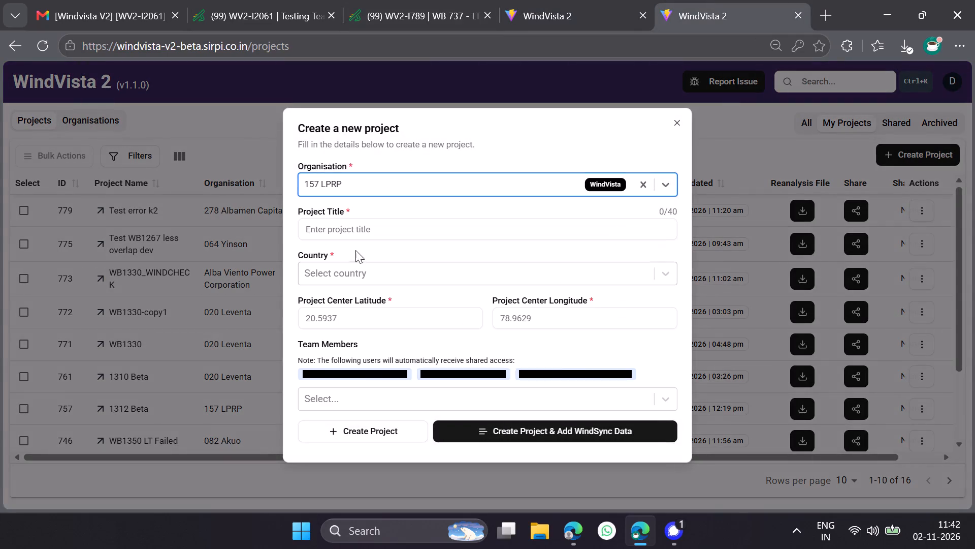
{"action": "left_click", "coordinate": [358, 228]}
{"action": "left_click", "coordinate": [359, 228]}
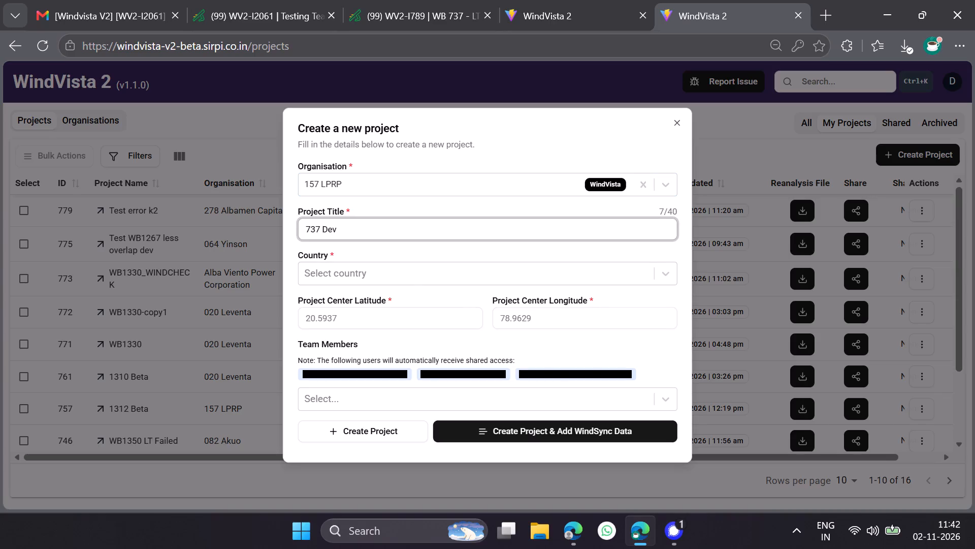
{"action": "left_click", "coordinate": [406, 278]}
{"action": "left_click", "coordinate": [393, 306]}
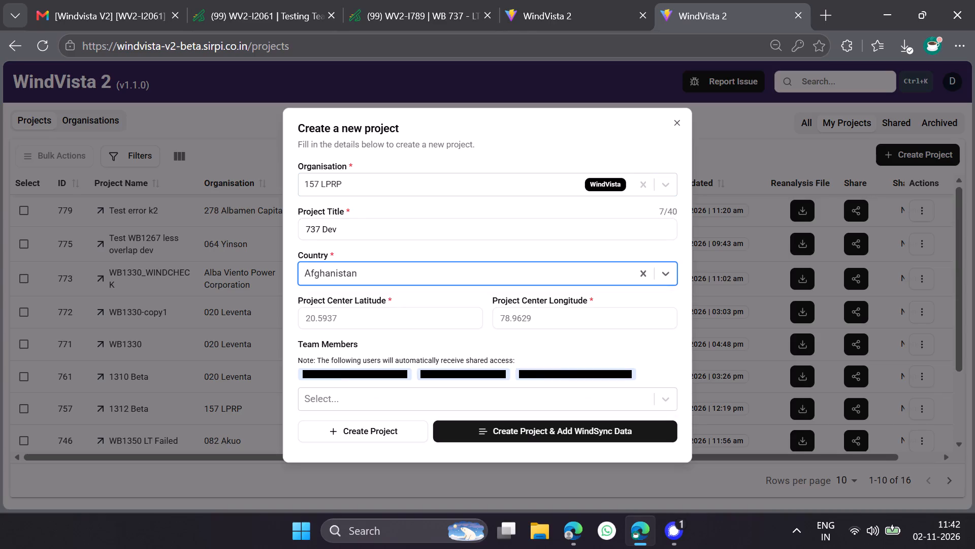
Fill in the project center latitude and longitude of the new beta project with the copied coordinates.
{"action": "left_click", "coordinate": [339, 324]}
{"action": "left_click", "coordinate": [556, 327]}
{"action": "key", "text": "ctrl+v"}
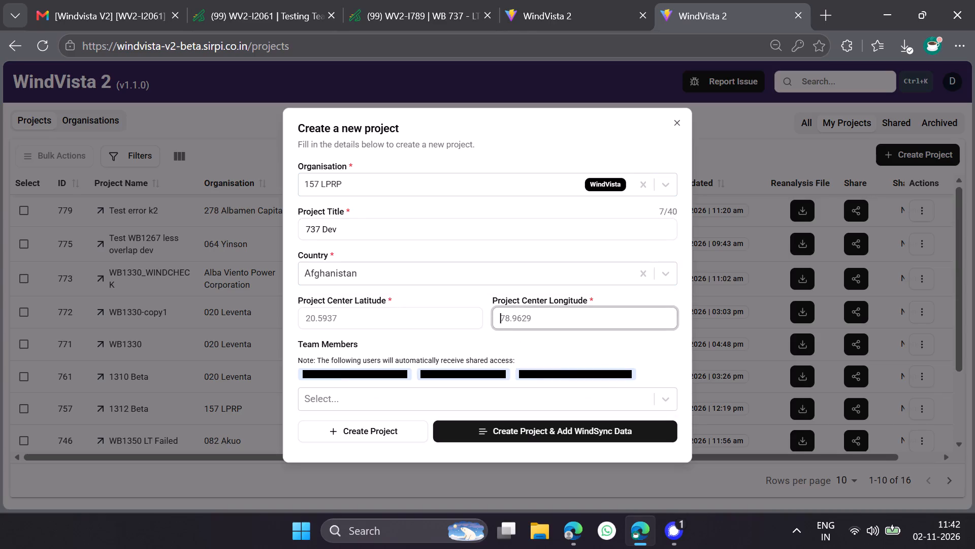
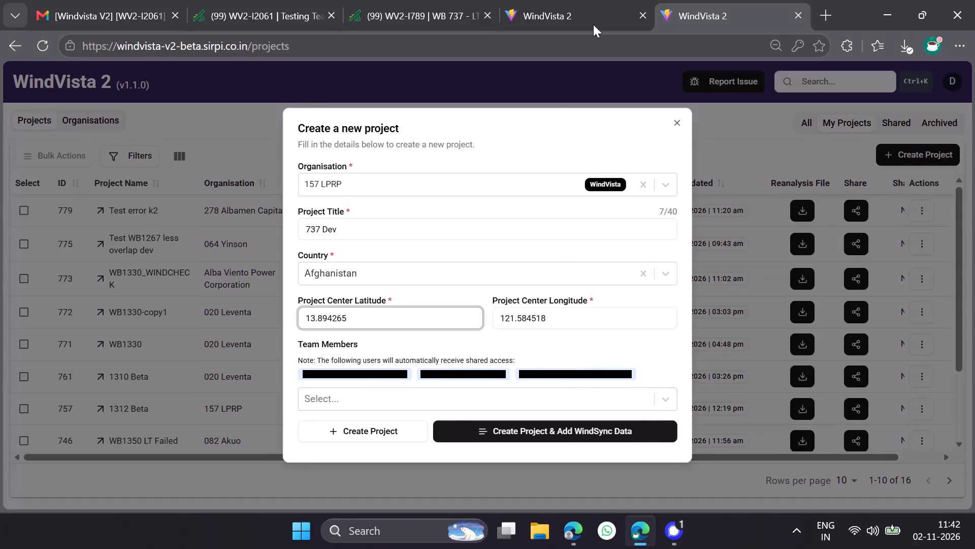
Proceed to adding WindSync data for the new 737 project on the beta site, and do the same on the dev site.
{"action": "left_click", "coordinate": [559, 0]}
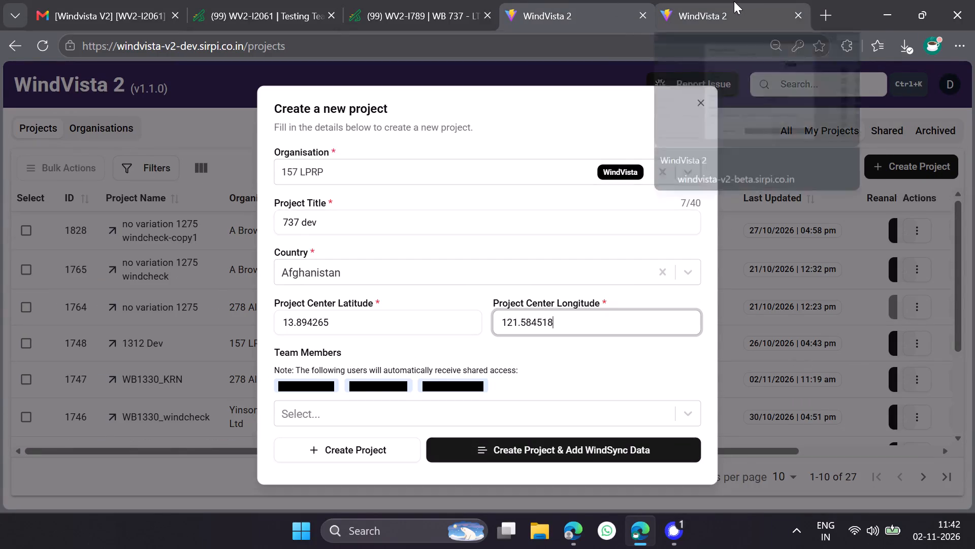
{"action": "left_click", "coordinate": [734, 1]}
{"action": "left_click", "coordinate": [535, 425]}
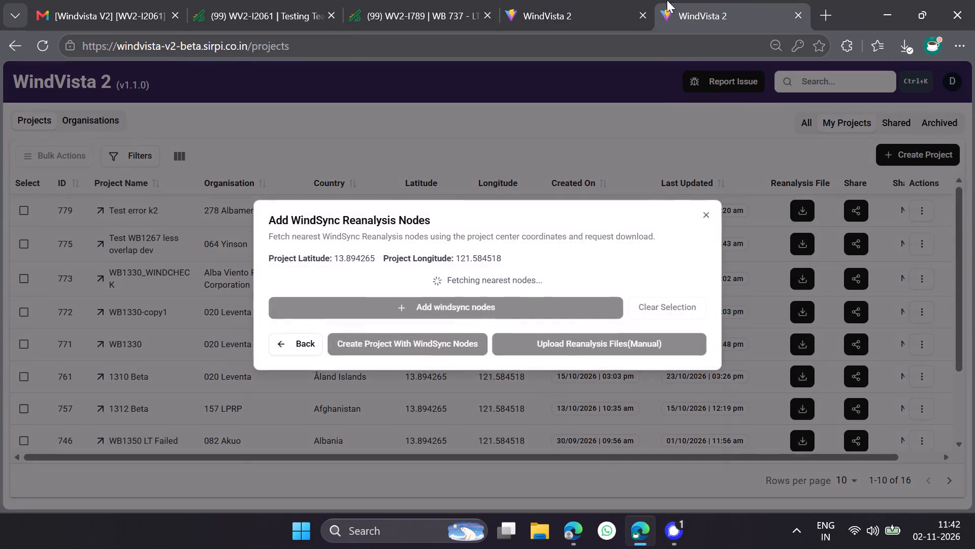
{"action": "left_click", "coordinate": [590, 0]}
{"action": "left_click", "coordinate": [561, 453]}
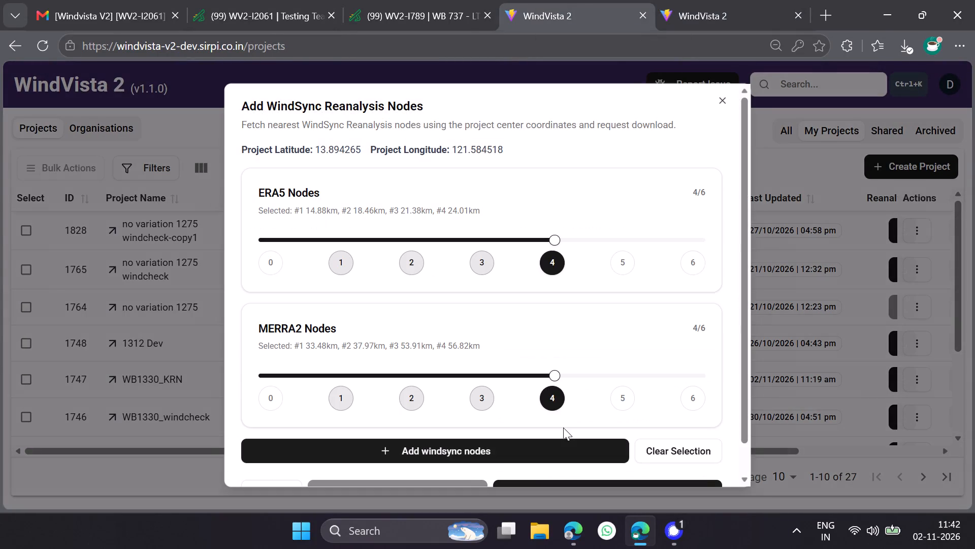
Set both the MERRA2 and ERA5 node counts to 0 for the dev project.
{"action": "left_click", "coordinate": [275, 397]}
{"action": "left_click", "coordinate": [276, 257]}
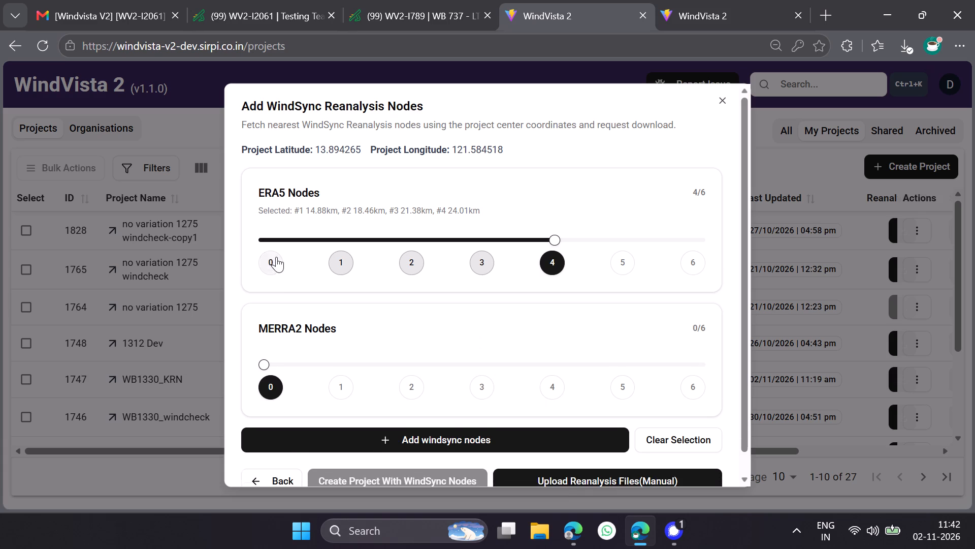
{"action": "scroll", "coordinate": [362, 326], "scroll_direction": "down", "scroll_amount": 6}
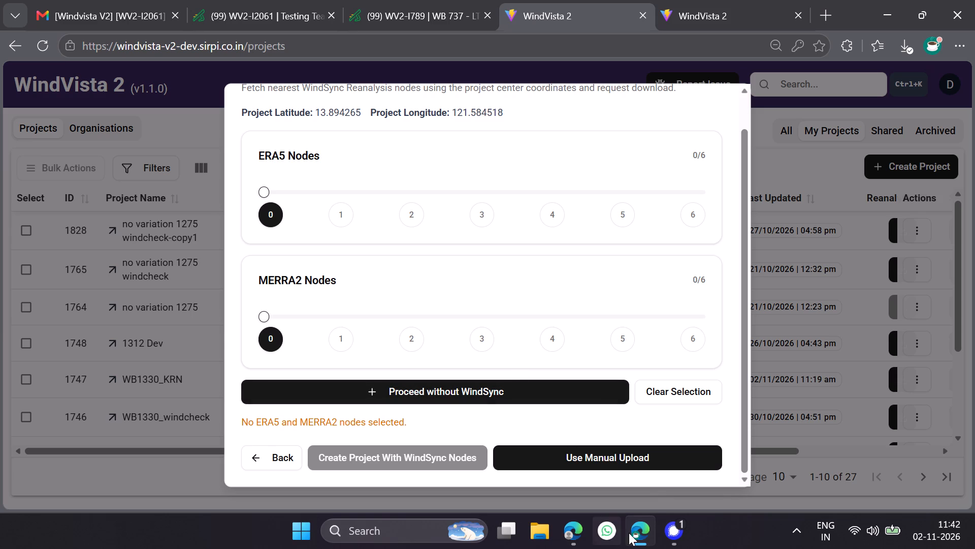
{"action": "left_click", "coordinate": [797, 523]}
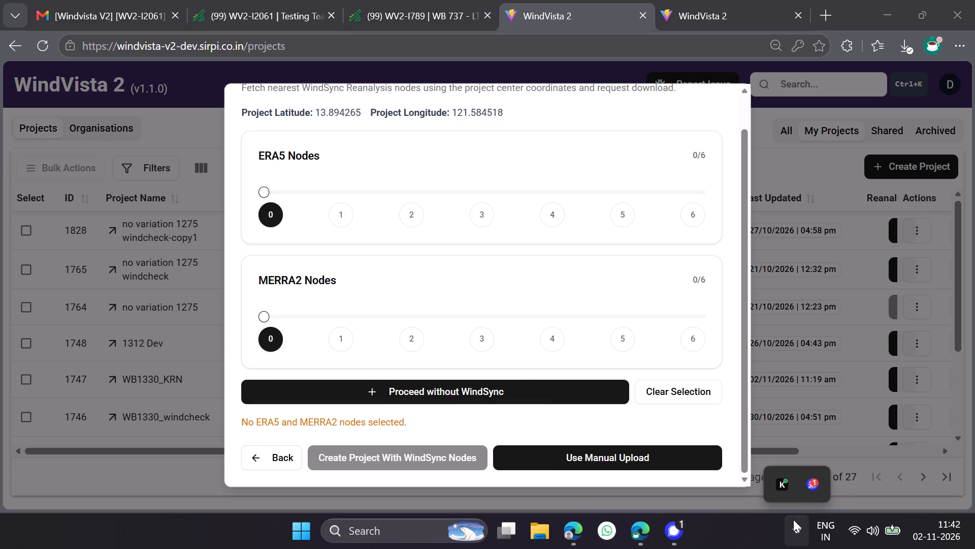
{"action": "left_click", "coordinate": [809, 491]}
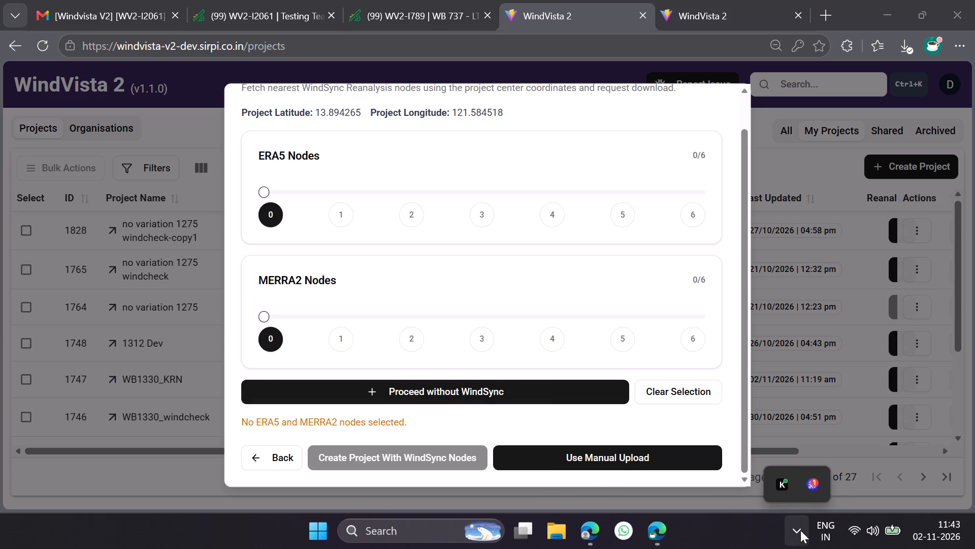
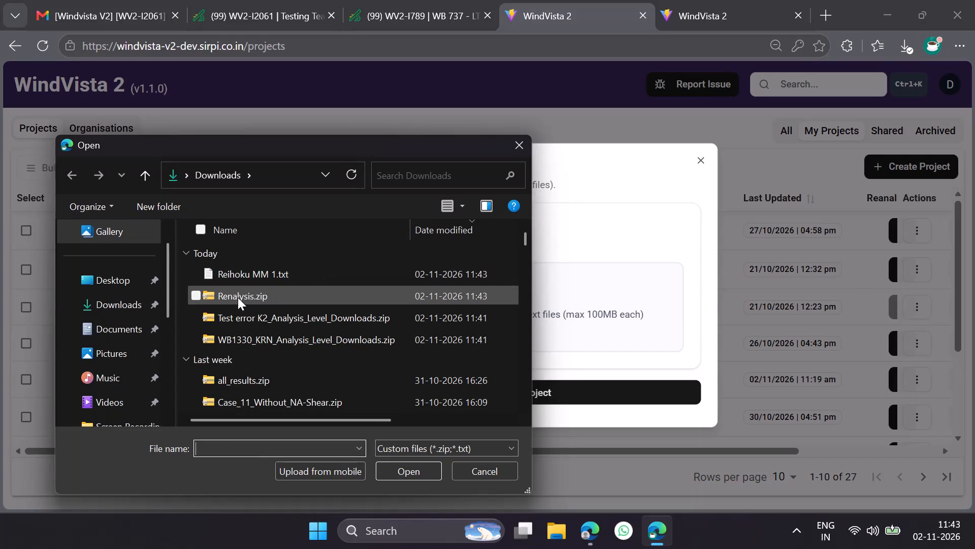
Attach Renalysis.zip as the reanalysis data for the new dev project.
{"action": "left_click", "coordinate": [238, 297]}
{"action": "left_click", "coordinate": [406, 470]}
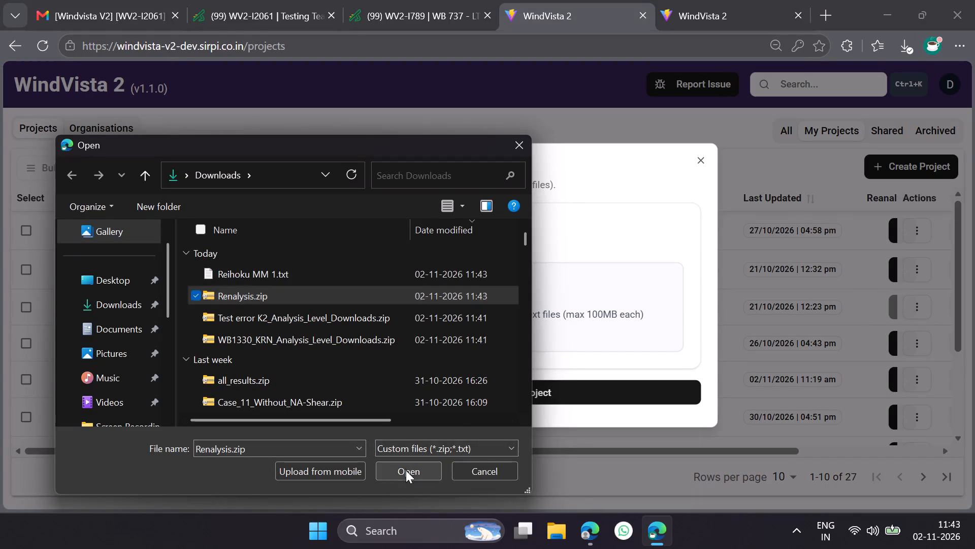
Set both the MERRA2 and ERA5 node counts to 0 for the new project on the beta site.
{"action": "left_click", "coordinate": [689, 0]}
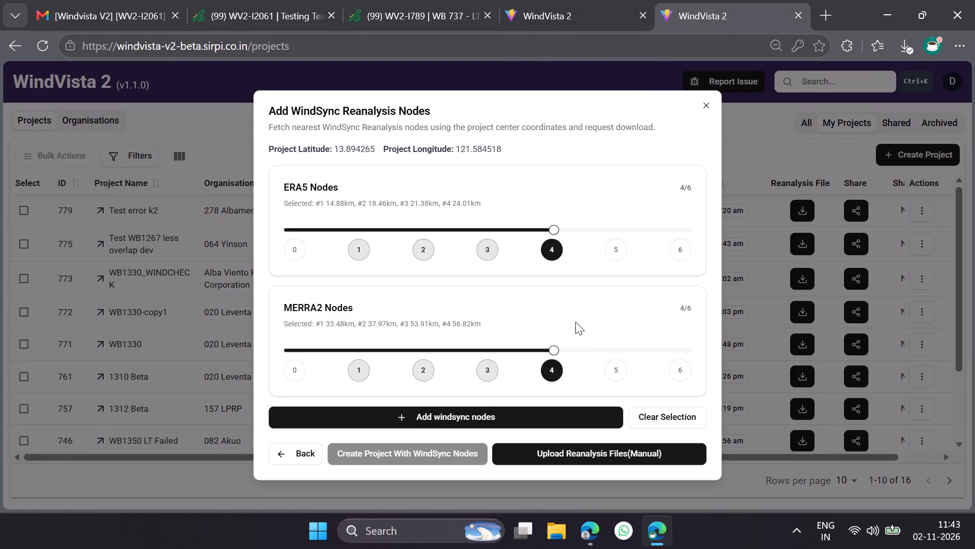
{"action": "left_click", "coordinate": [289, 369]}
{"action": "left_click", "coordinate": [296, 262]}
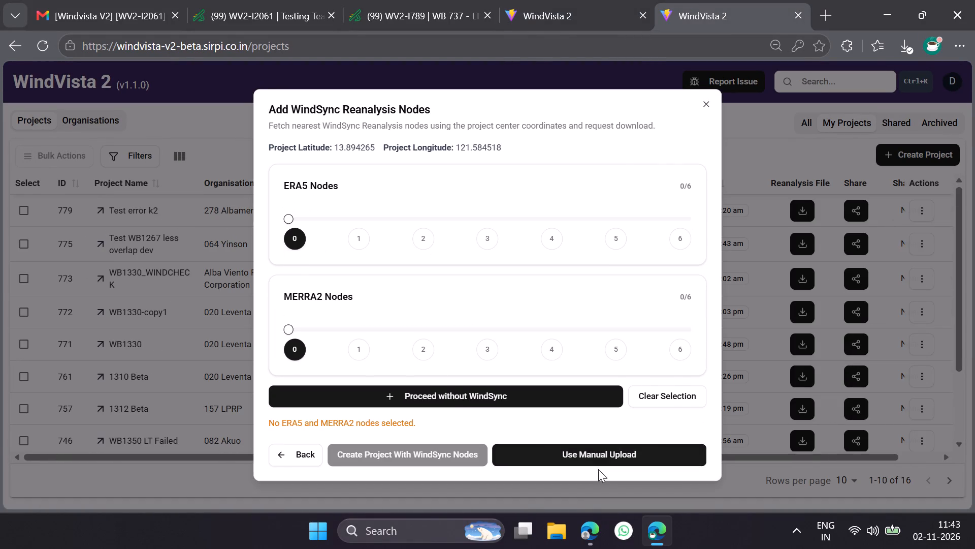
Choose manual upload of reanalysis data for the beta project and attach Renalysis.zip.
{"action": "left_click", "coordinate": [598, 450]}
{"action": "left_click", "coordinate": [479, 313]}
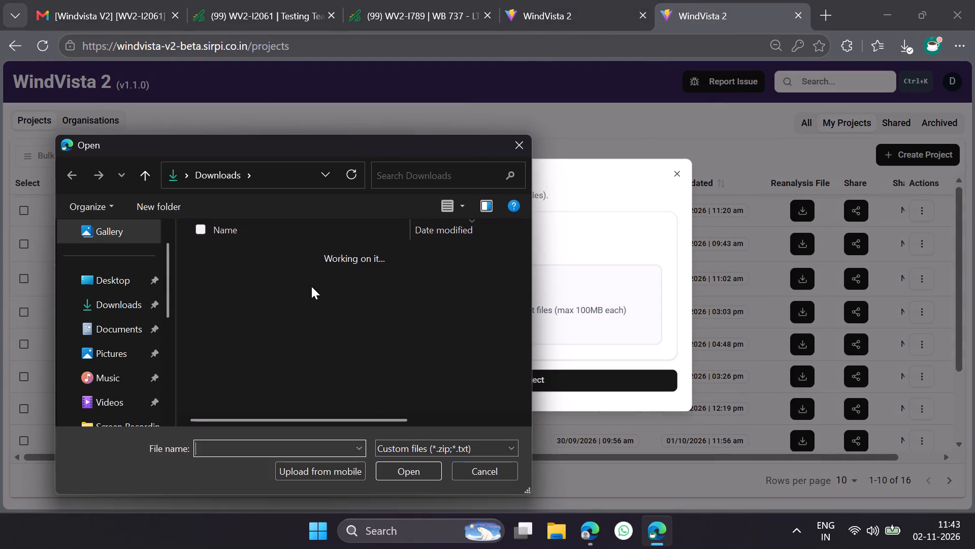
{"action": "left_click", "coordinate": [283, 292]}
{"action": "left_click", "coordinate": [413, 466]}
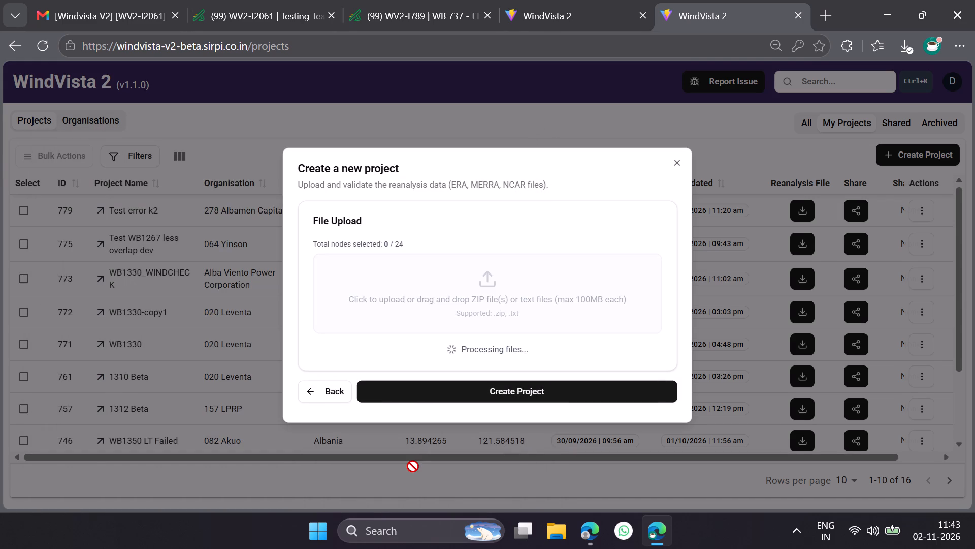
Upload and validate the attached reanalysis files for the new project on the dev site, and do the same on the beta site.
{"action": "left_click", "coordinate": [609, 0]}
{"action": "scroll", "coordinate": [609, 278], "scroll_direction": "down", "scroll_amount": 4}
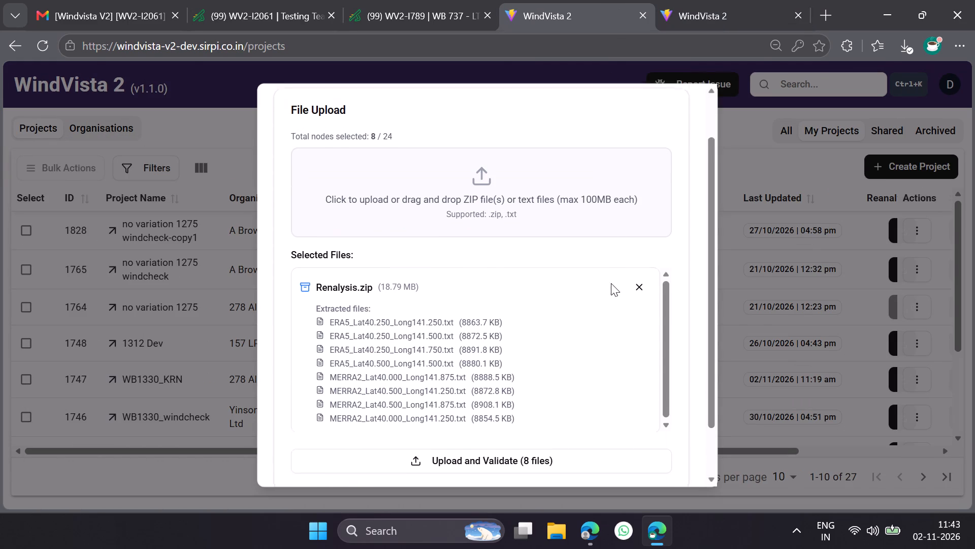
{"action": "scroll", "coordinate": [611, 283], "scroll_direction": "down", "scroll_amount": 3}
{"action": "scroll", "coordinate": [522, 320], "scroll_direction": "down", "scroll_amount": 5}
{"action": "left_click", "coordinate": [504, 404]}
{"action": "left_click", "coordinate": [701, 0]}
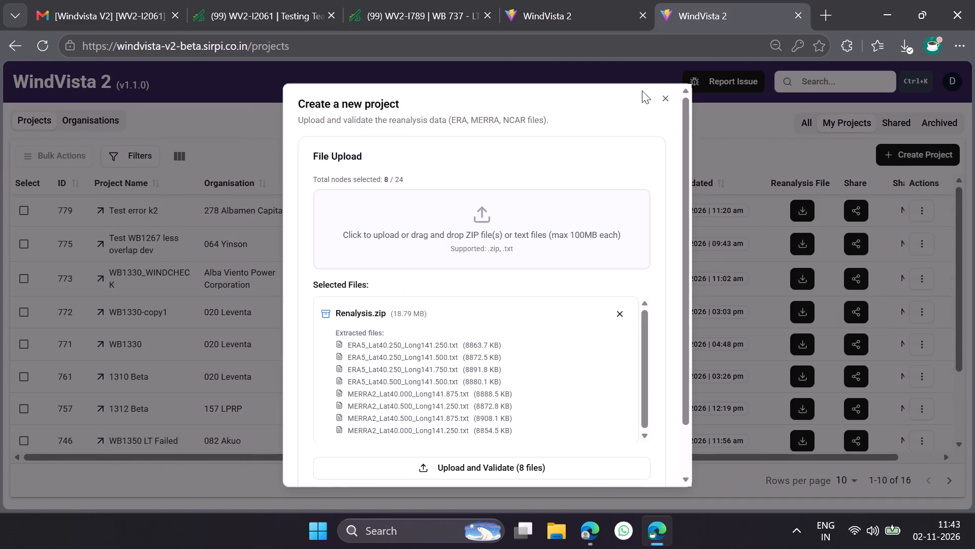
{"action": "scroll", "coordinate": [456, 444], "scroll_direction": "down", "scroll_amount": 4}
{"action": "left_click", "coordinate": [489, 401]}
{"action": "left_click", "coordinate": [630, 0]}
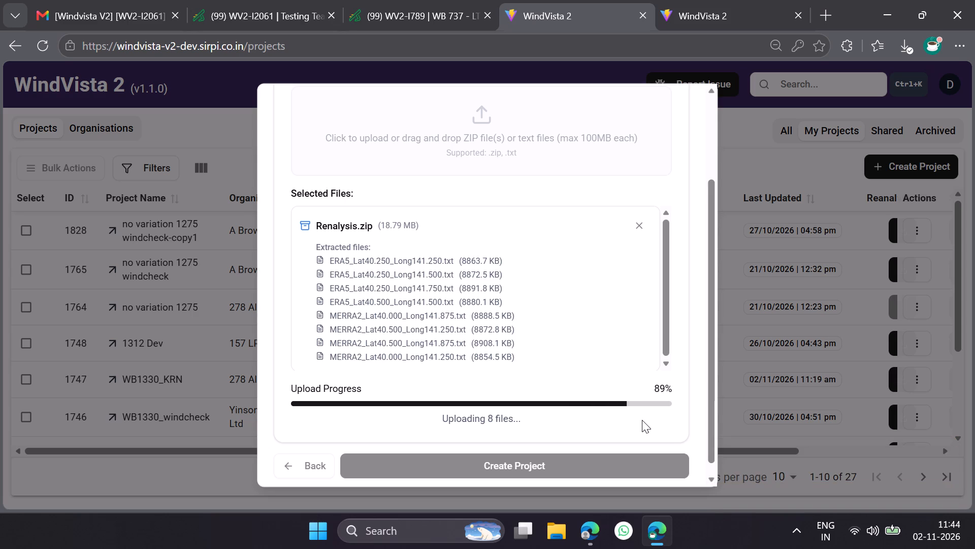
{"action": "left_click", "coordinate": [706, 0]}
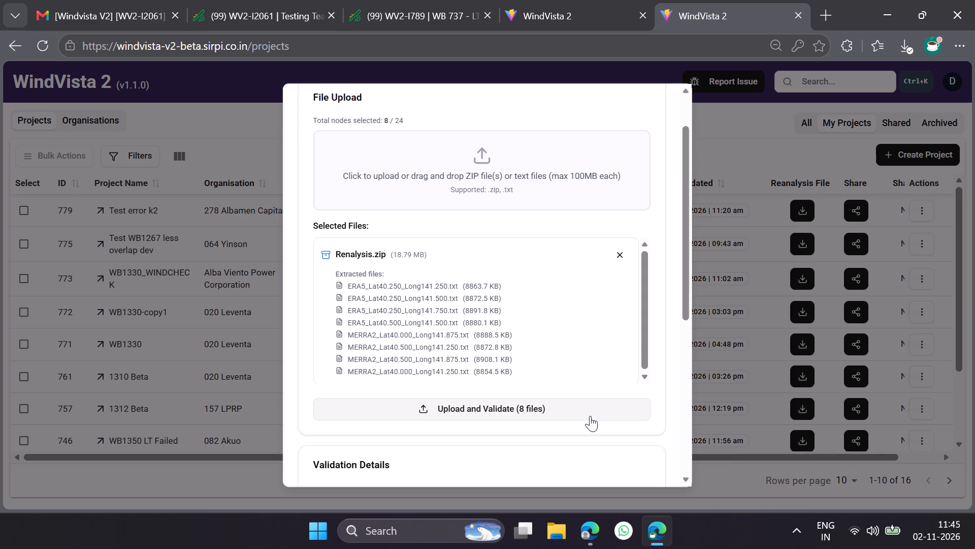
Review the validation details of the uploaded ERA5 and MERRA2 files on the beta and dev sites.
{"action": "scroll", "coordinate": [600, 357], "scroll_direction": "down", "scroll_amount": 14}
{"action": "scroll", "coordinate": [566, 403], "scroll_direction": "down", "scroll_amount": 4}
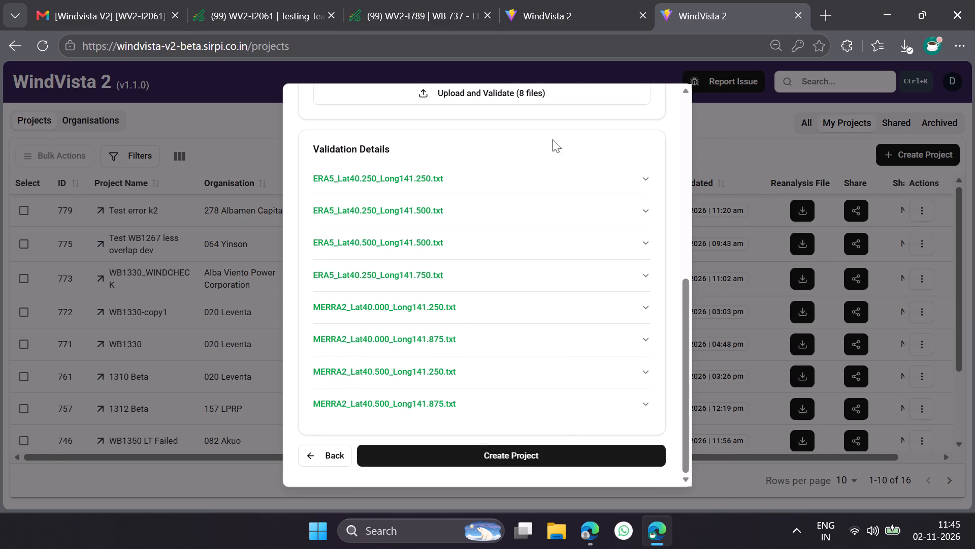
{"action": "left_click", "coordinate": [577, 0]}
{"action": "scroll", "coordinate": [543, 300], "scroll_direction": "down", "scroll_amount": 8}
{"action": "scroll", "coordinate": [543, 419], "scroll_direction": "down", "scroll_amount": 5}
{"action": "scroll", "coordinate": [552, 378], "scroll_direction": "down", "scroll_amount": 6}
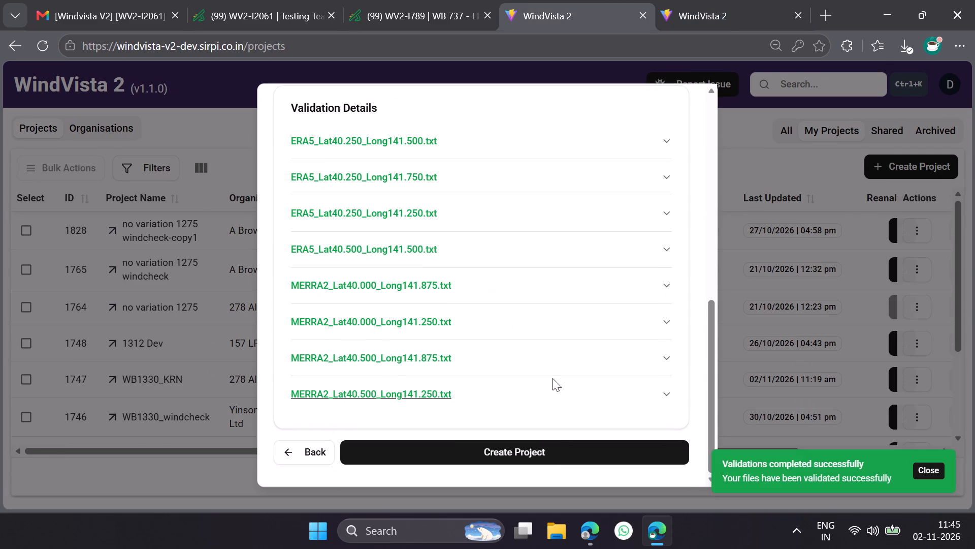
{"action": "left_click", "coordinate": [755, 0]}
{"action": "scroll", "coordinate": [540, 285], "scroll_direction": "down", "scroll_amount": 6}
{"action": "left_click", "coordinate": [554, 0]}
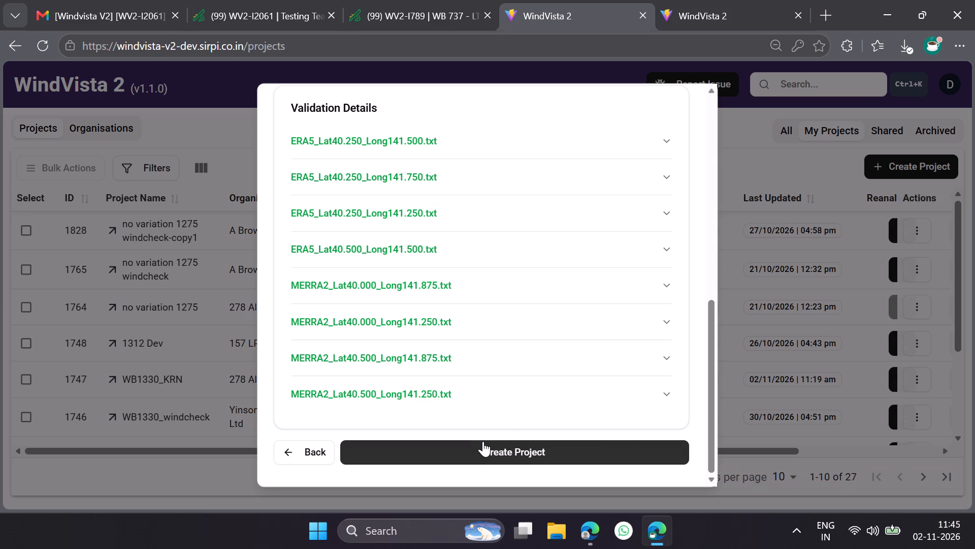
{"action": "scroll", "coordinate": [539, 255], "scroll_direction": "up", "scroll_amount": 11}
{"action": "scroll", "coordinate": [539, 255], "scroll_direction": "down", "scroll_amount": 10}
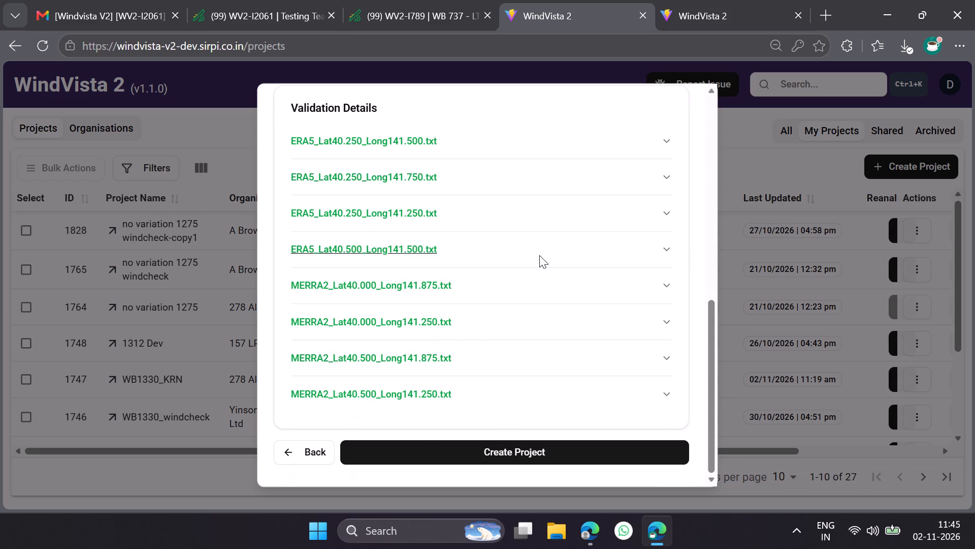
{"action": "scroll", "coordinate": [539, 255], "scroll_direction": "down", "scroll_amount": 4}
{"action": "left_click", "coordinate": [793, 0]}
{"action": "left_click", "coordinate": [584, 0]}
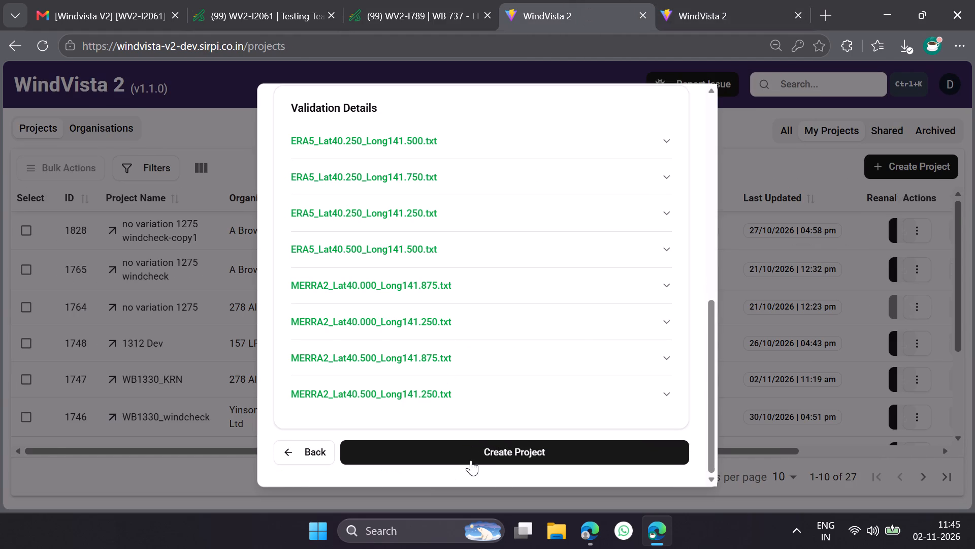
Create the project with the validated reanalysis files on the dev site, and do the same on the beta site.
{"action": "left_click", "coordinate": [482, 450]}
{"action": "left_click", "coordinate": [717, 0]}
{"action": "left_click", "coordinate": [517, 460]}
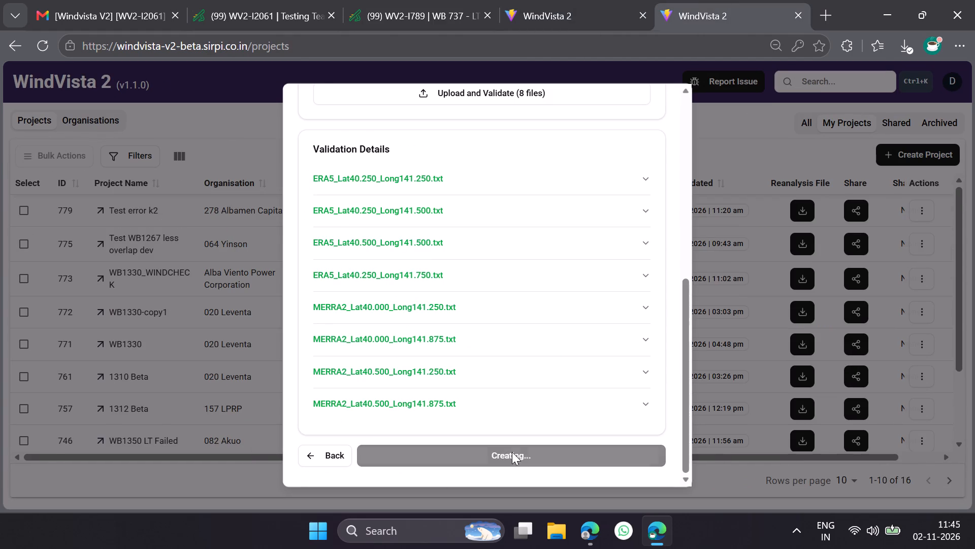
{"action": "left_click", "coordinate": [564, 0]}
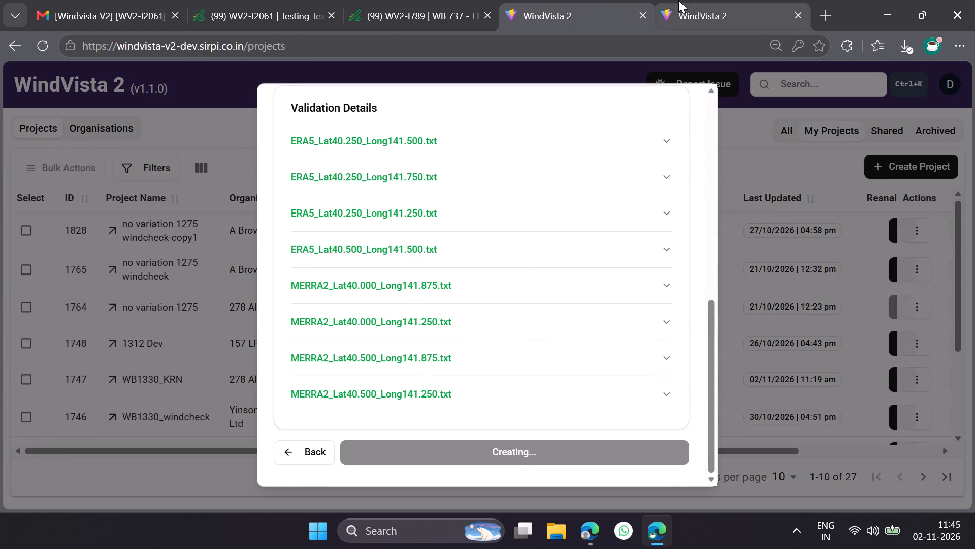
{"action": "left_click", "coordinate": [678, 0]}
{"action": "left_click", "coordinate": [546, 0]}
{"action": "left_click", "coordinate": [686, 0]}
{"action": "left_click", "coordinate": [541, 0]}
{"action": "left_click", "coordinate": [714, 0]}
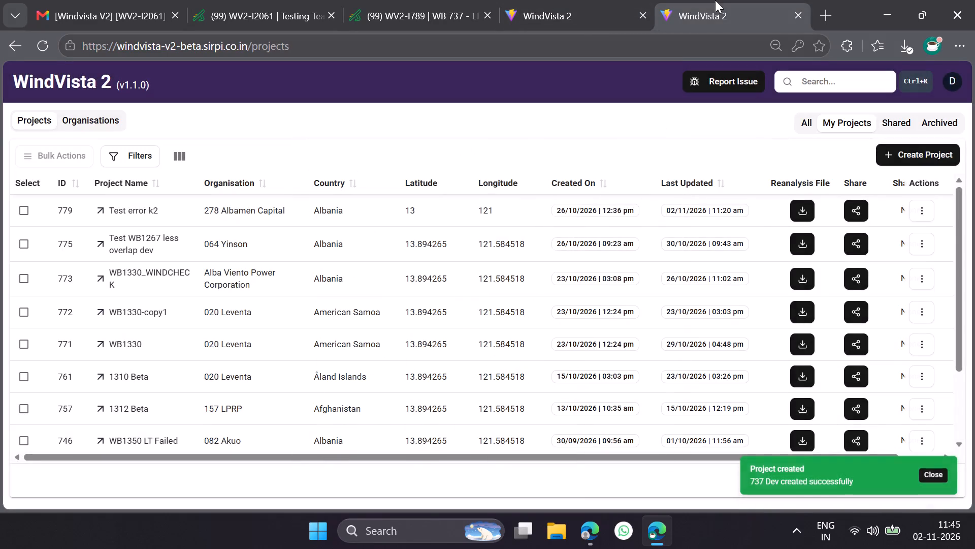
Open the newly created project on the beta site, change its title to 737 Beta and save it with its existing reanalysis files.
{"action": "left_click", "coordinate": [128, 210]}
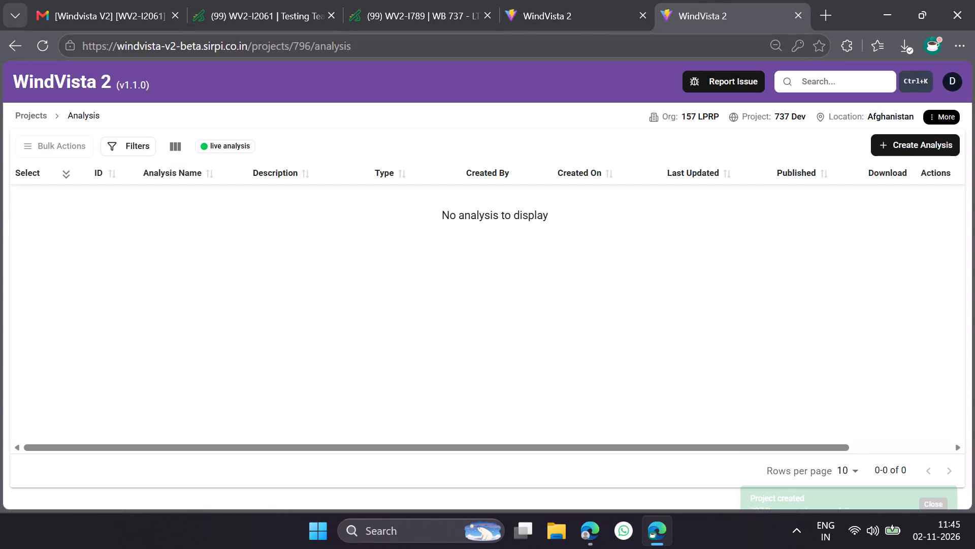
{"action": "left_click", "coordinate": [598, 0]}
{"action": "left_click", "coordinate": [707, 0]}
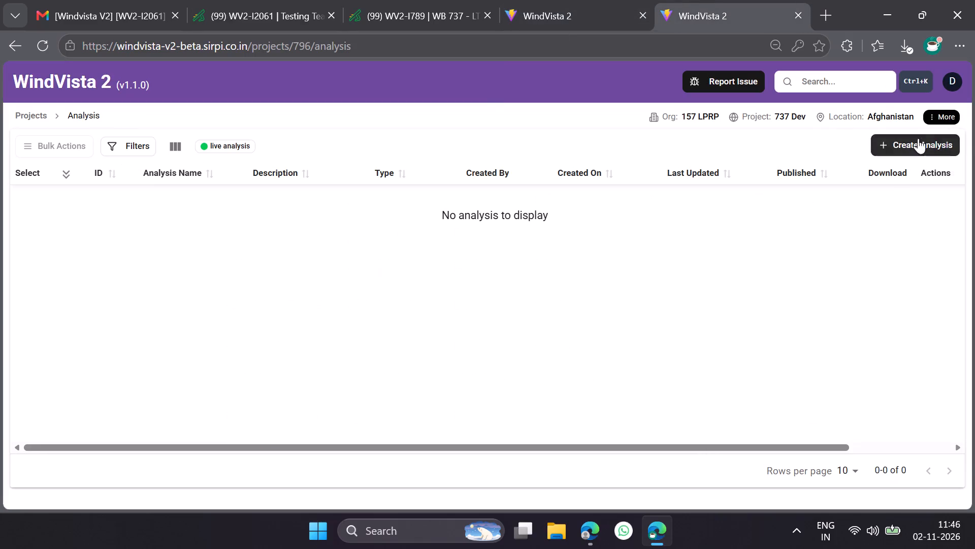
{"action": "left_click", "coordinate": [938, 117]}
{"action": "left_click", "coordinate": [888, 177]}
{"action": "left_click", "coordinate": [893, 215]}
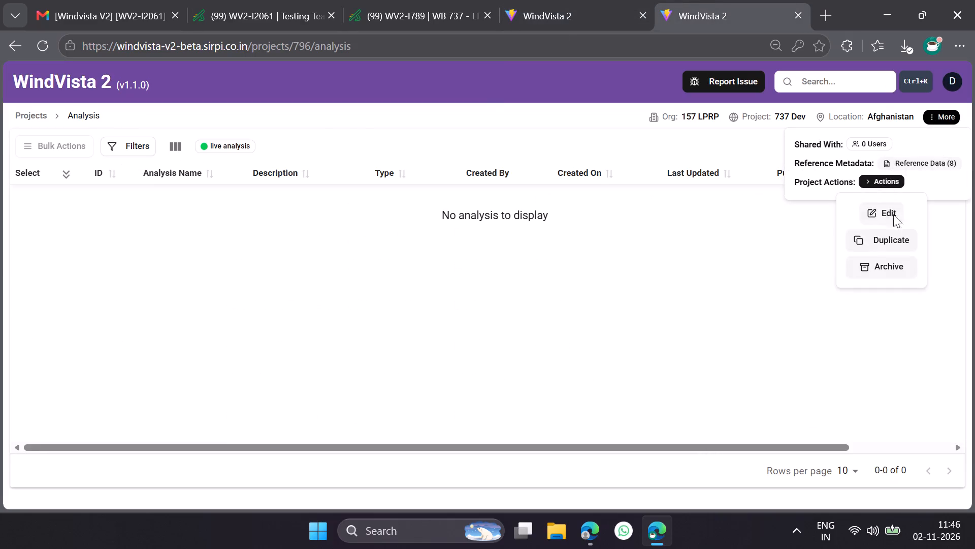
{"action": "left_click", "coordinate": [346, 229]}
{"action": "key", "text": "BackSpace"}
{"action": "key", "text": "BackSpace"}
{"action": "key", "text": "BackSpace"}
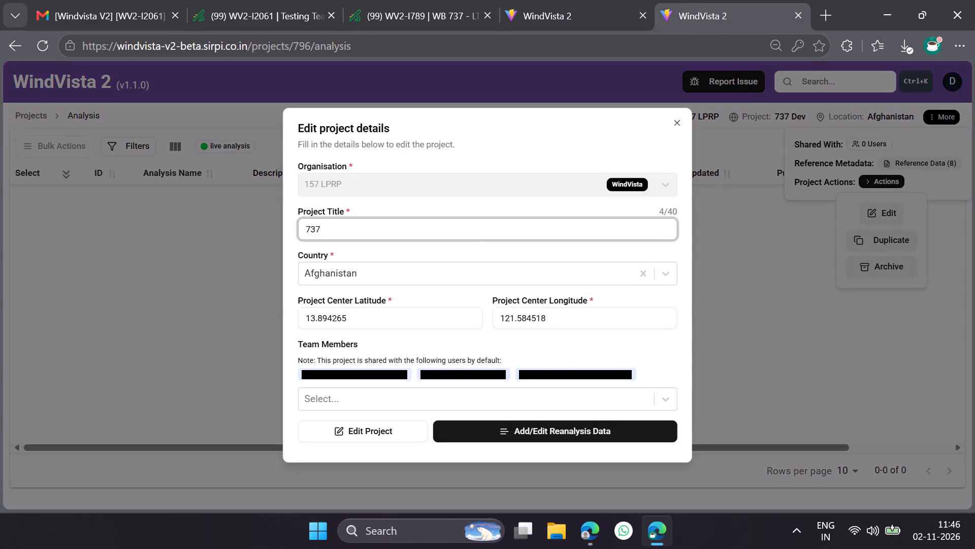
{"action": "type", "text": "eta"}
{"action": "left_click", "coordinate": [553, 435]}
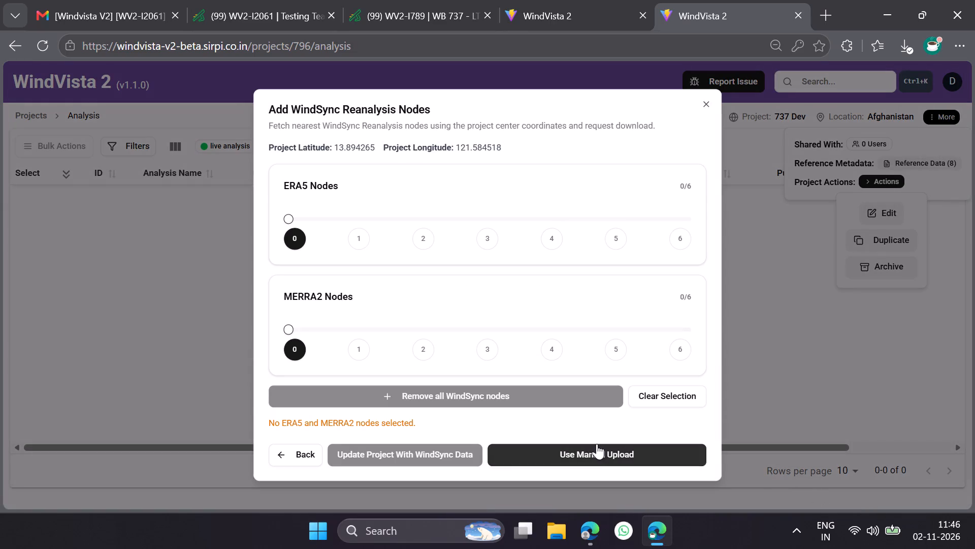
{"action": "left_click", "coordinate": [596, 450]}
{"action": "scroll", "coordinate": [504, 398], "scroll_direction": "down", "scroll_amount": 8}
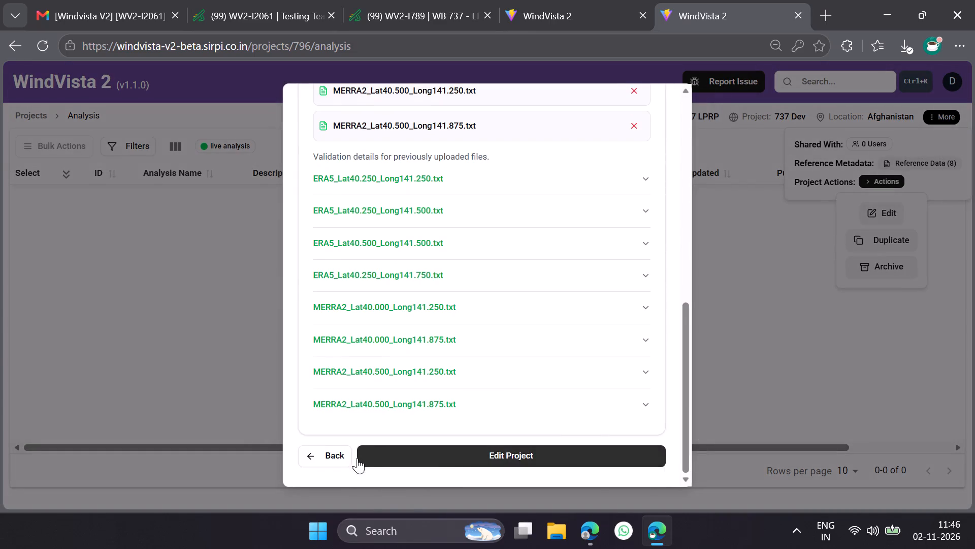
{"action": "left_click", "coordinate": [420, 458]}
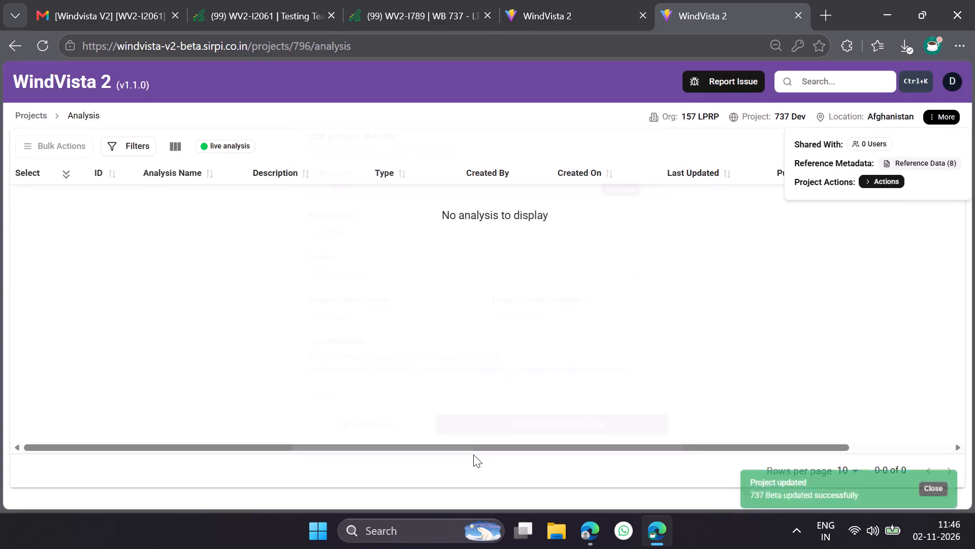
{"action": "left_click", "coordinate": [579, 307]}
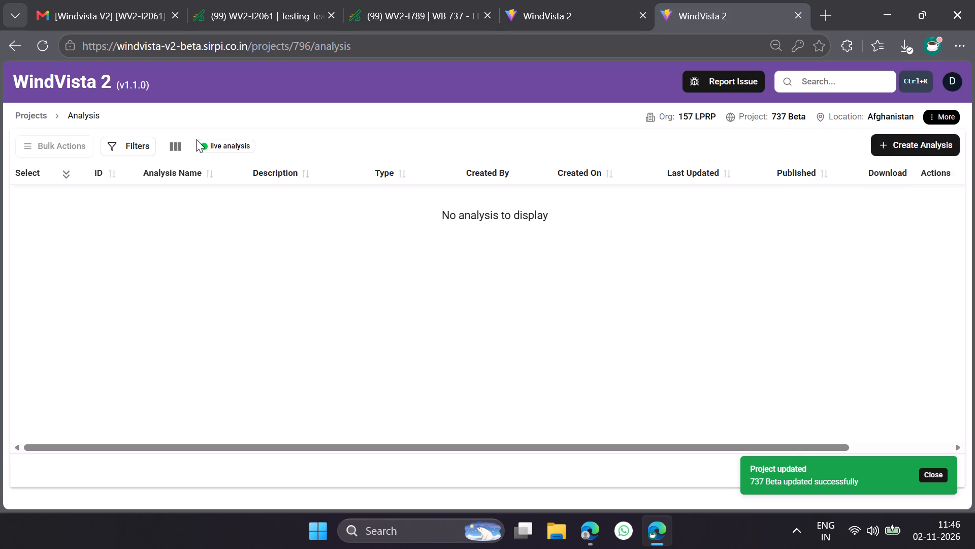
In the new 737 dev project on the dev site, create a WRAAS analysis named "737 analysis" with Get Latest Reanalysis enabled.
{"action": "left_click", "coordinate": [559, 0]}
{"action": "left_click", "coordinate": [131, 228]}
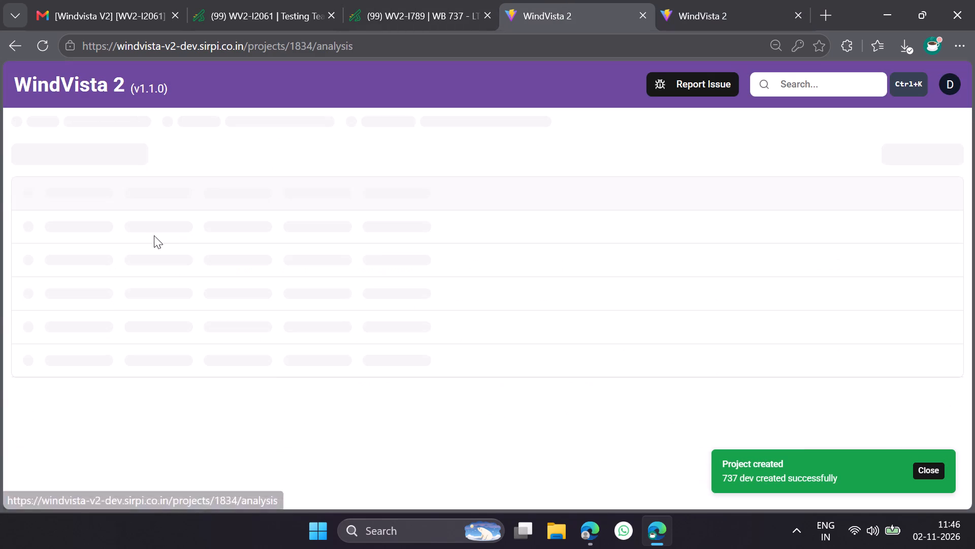
{"action": "left_click", "coordinate": [929, 157]}
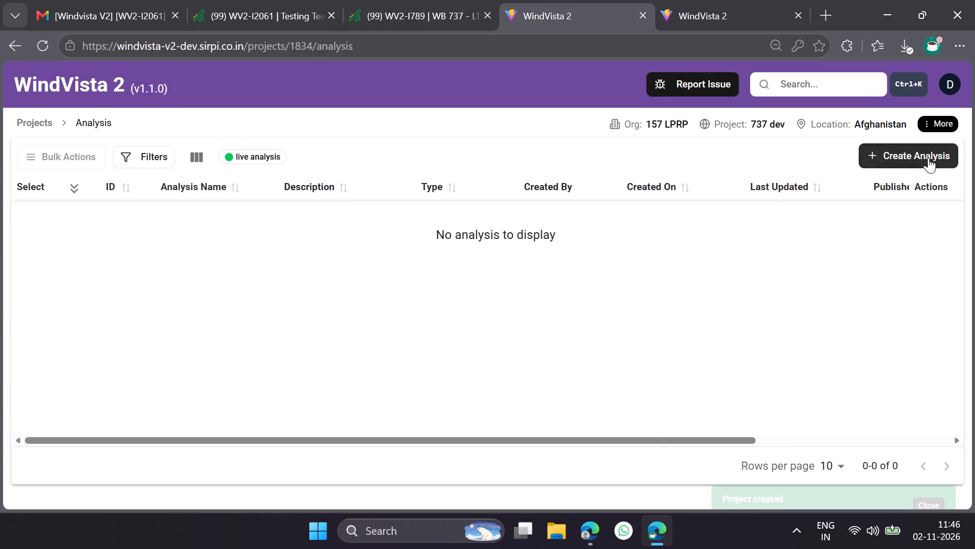
{"action": "left_click", "coordinate": [408, 293]}
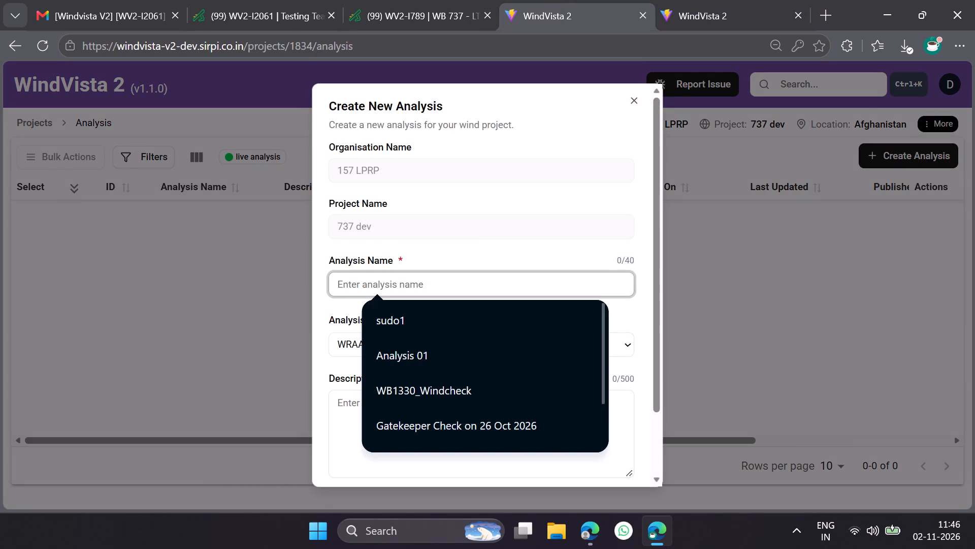
{"action": "type", "text": "37"}
{"action": "key", "text": "space"}
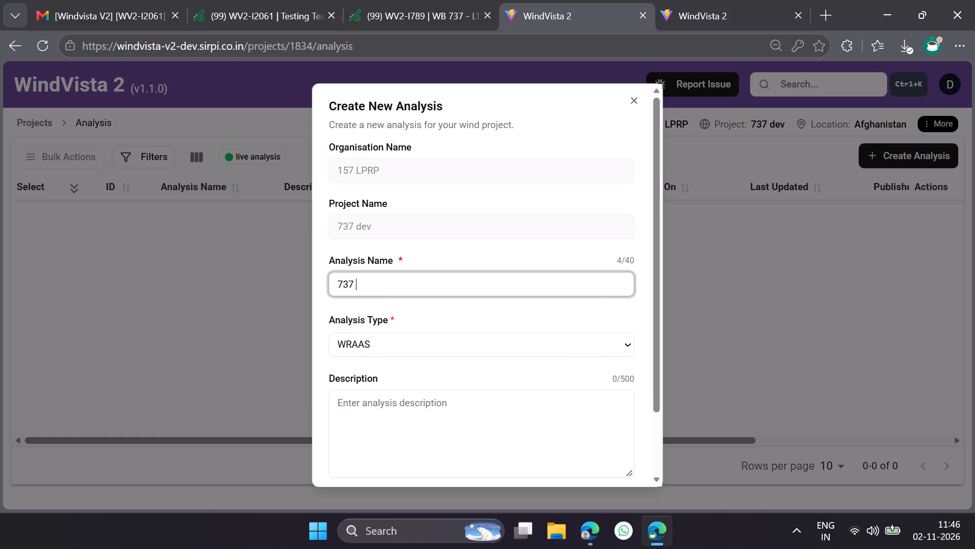
{"action": "type", "text": "analysis"}
{"action": "scroll", "coordinate": [408, 389], "scroll_direction": "down", "scroll_amount": 5}
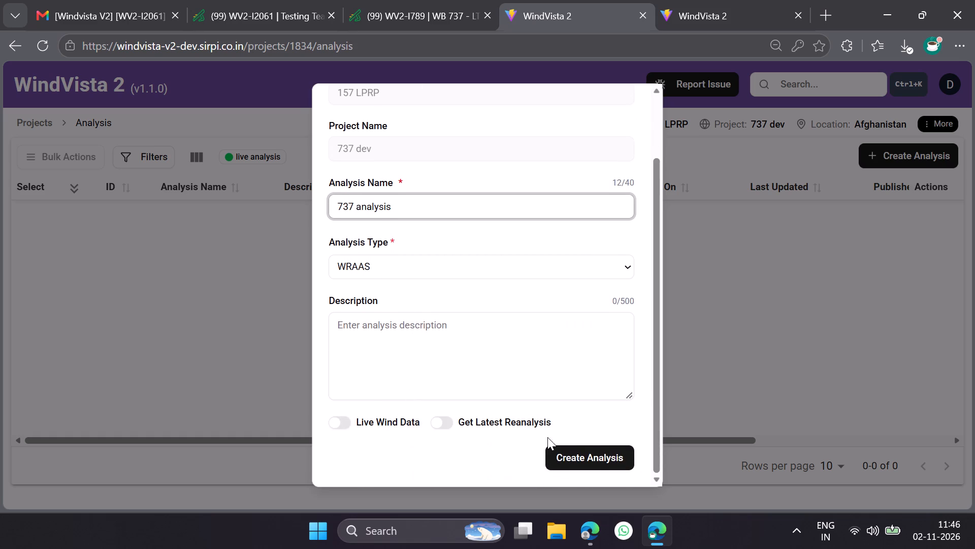
{"action": "left_click", "coordinate": [447, 423]}
{"action": "left_click", "coordinate": [583, 449]}
In the 737 Beta project on the beta site, create a WRAAS analysis named "737 analysis" with Get Latest Reanalysis enabled.
{"action": "left_click", "coordinate": [748, 0]}
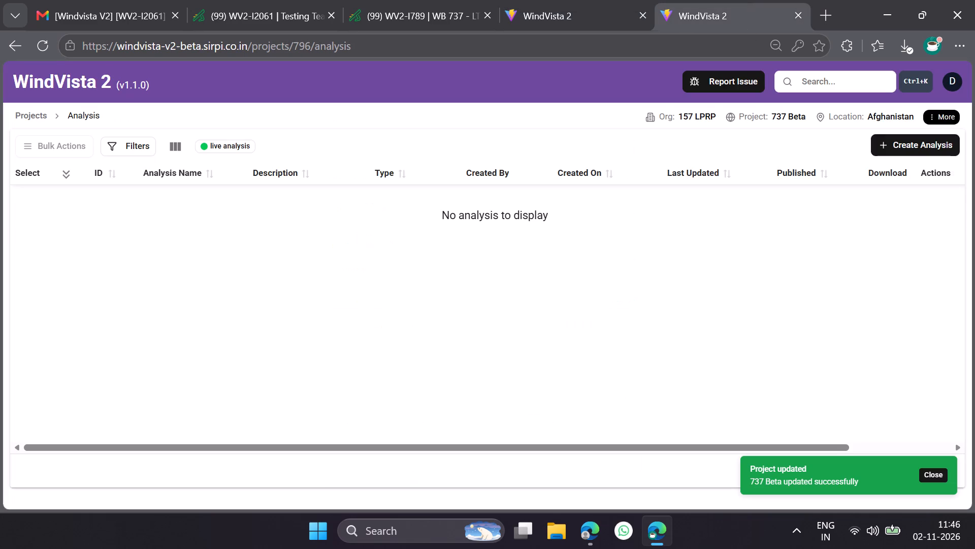
{"action": "left_click", "coordinate": [911, 144]}
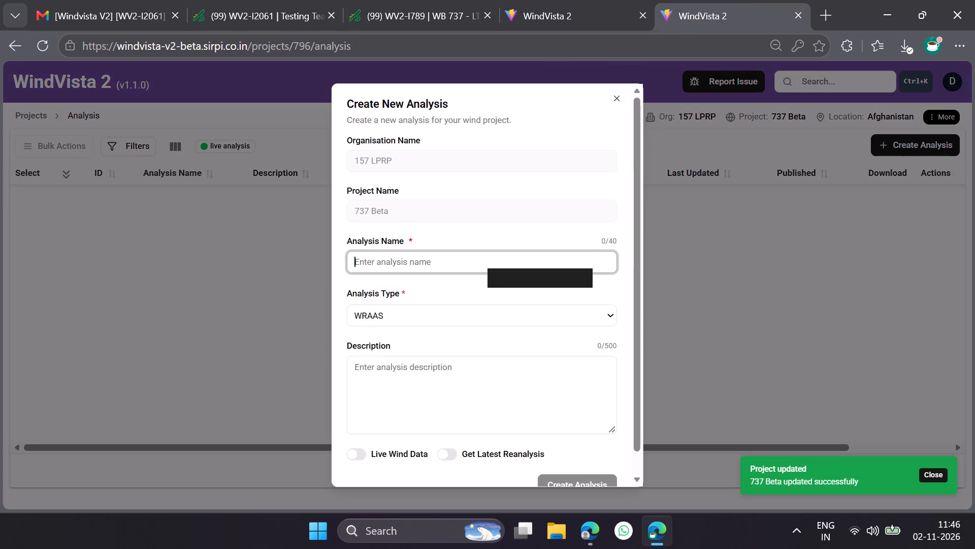
{"action": "type", "text": "737 anals"}
{"action": "key", "text": "BackSpace"}
{"action": "type", "text": "ysis"}
{"action": "left_click", "coordinate": [487, 457]}
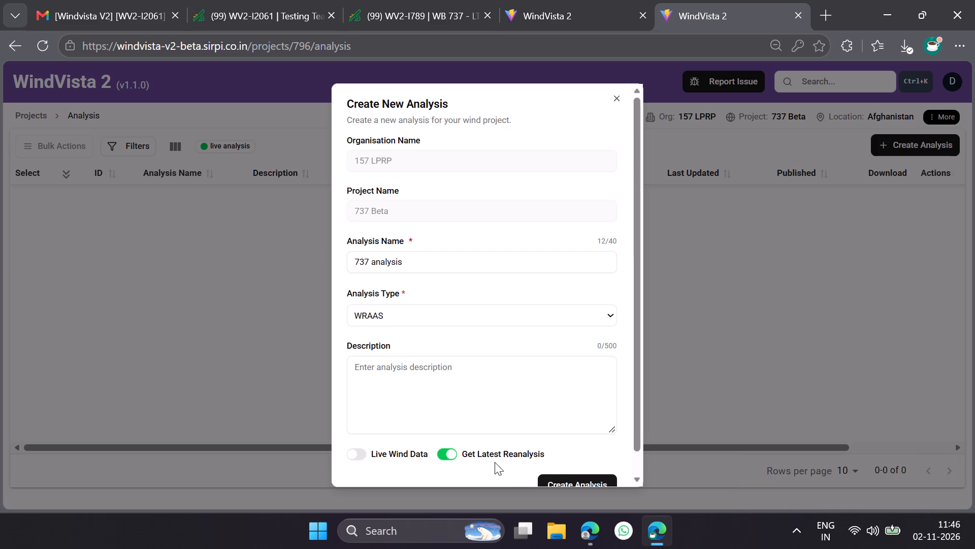
{"action": "scroll", "coordinate": [593, 473], "scroll_direction": "down", "scroll_amount": 4}
{"action": "left_click", "coordinate": [584, 449]}
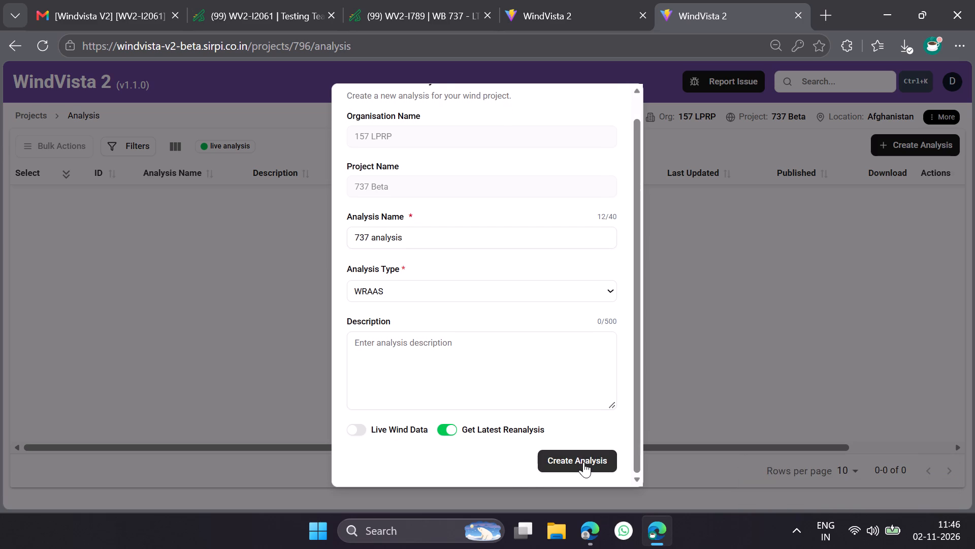
{"action": "left_click", "coordinate": [583, 462]}
Open the new 737 analysis on the dev site, and do the same on the beta site.
{"action": "left_click", "coordinate": [586, 0]}
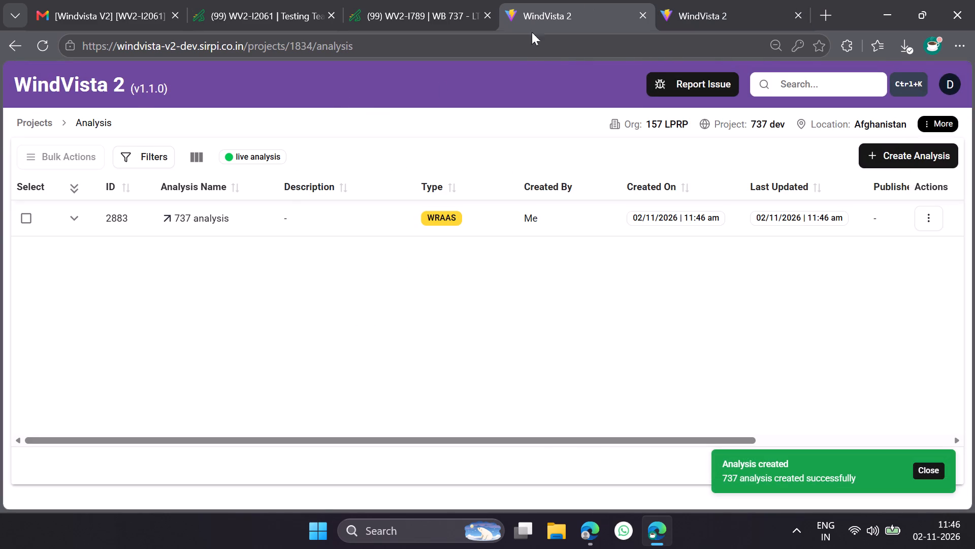
{"action": "left_click", "coordinate": [213, 221]}
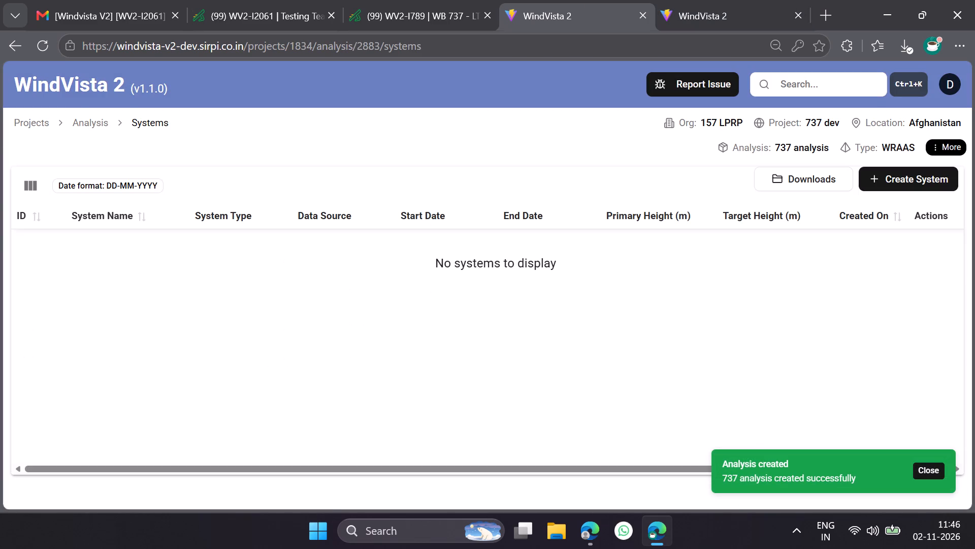
{"action": "left_click", "coordinate": [700, 0]}
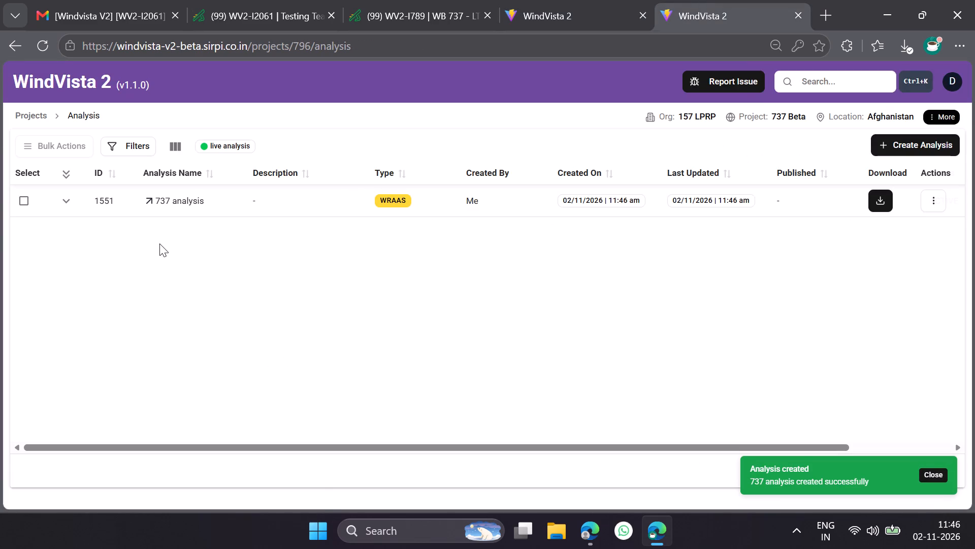
{"action": "left_click", "coordinate": [178, 195]}
Start a new system in the dev site's 737 analysis and choose Reihoku MM 1.txt as its measurement file.
{"action": "left_click", "coordinate": [559, 0]}
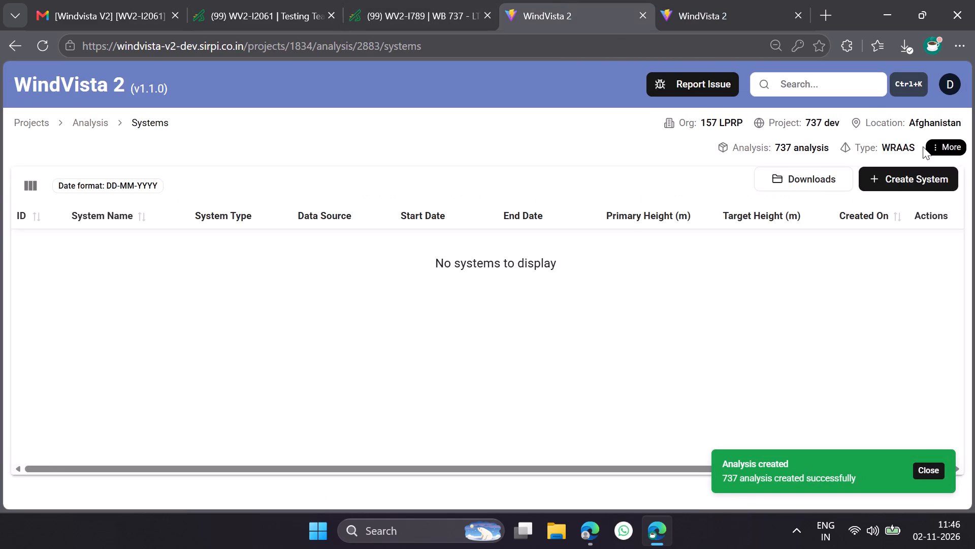
{"action": "left_click", "coordinate": [929, 173]}
{"action": "left_click", "coordinate": [269, 266]}
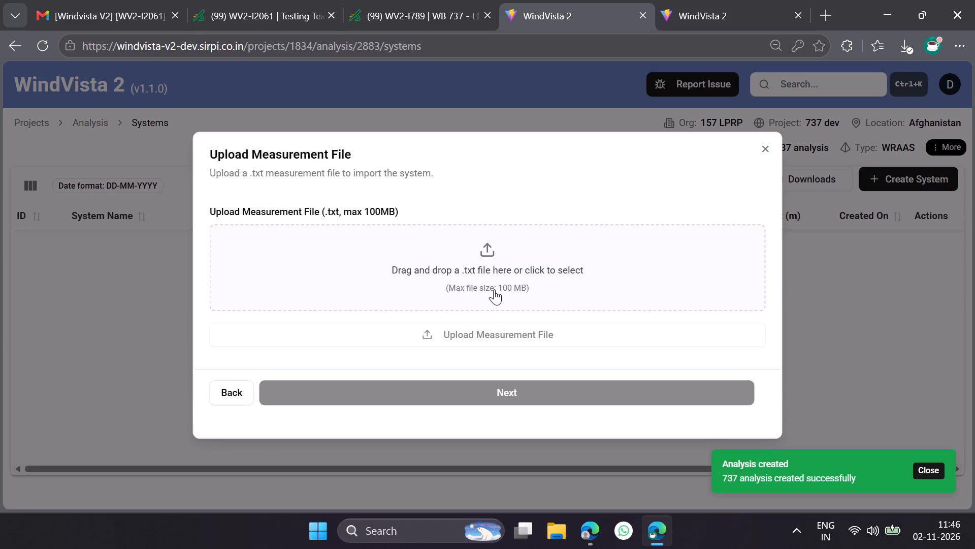
{"action": "left_click", "coordinate": [489, 251]}
{"action": "left_click", "coordinate": [252, 280]}
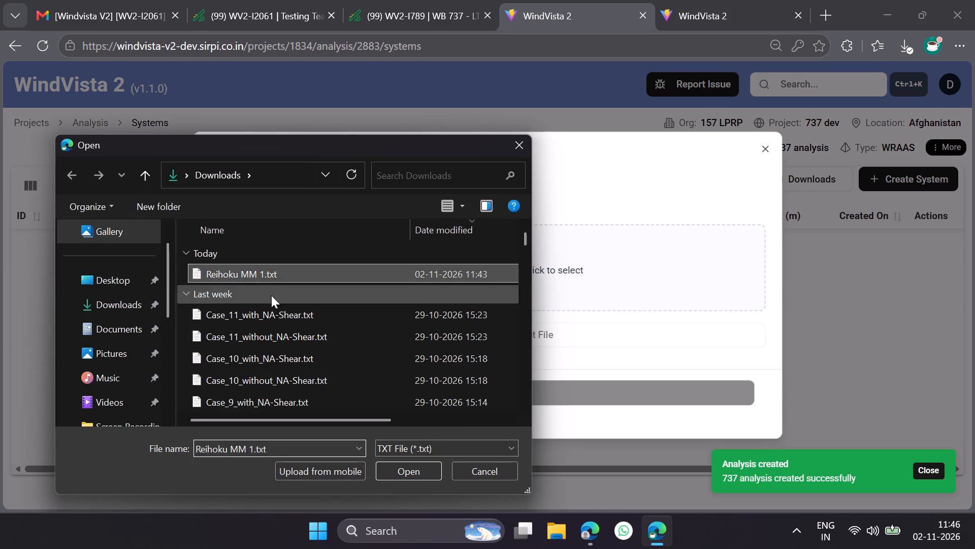
{"action": "left_click", "coordinate": [412, 464]}
Start a new system in the beta site's 737 analysis and upload Reihoku MM 1.txt as its measurement file.
{"action": "left_click", "coordinate": [709, 0]}
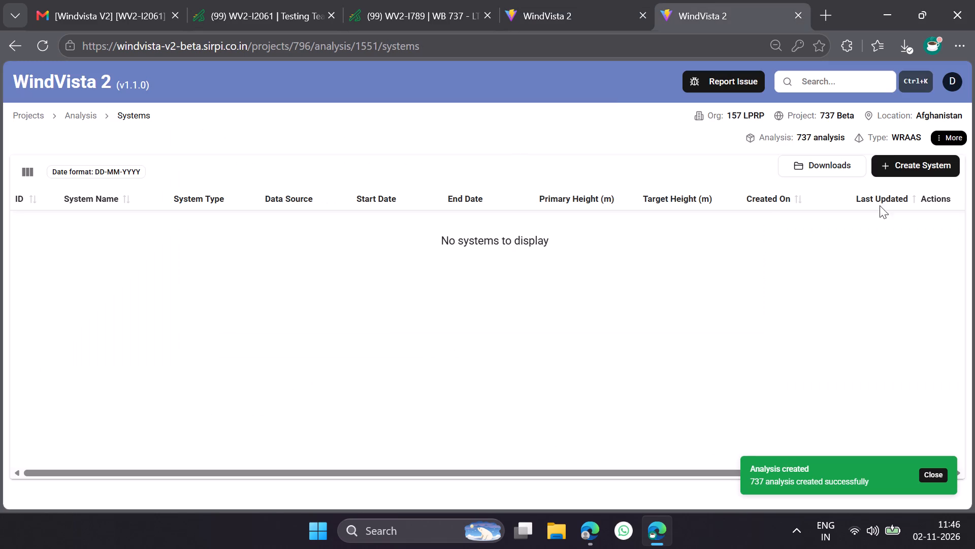
{"action": "left_click", "coordinate": [931, 168]}
{"action": "left_click", "coordinate": [374, 277]}
{"action": "left_click", "coordinate": [424, 259]}
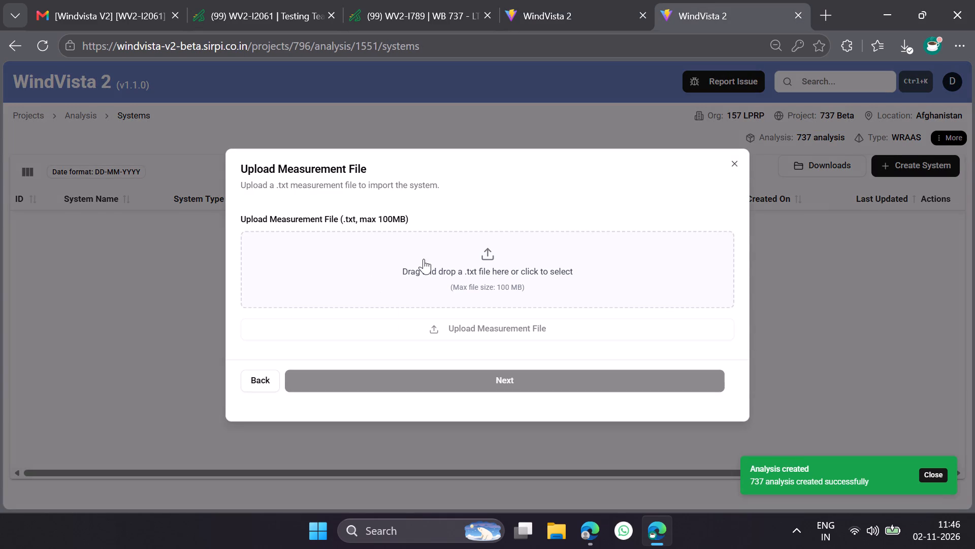
{"action": "left_click", "coordinate": [311, 265]}
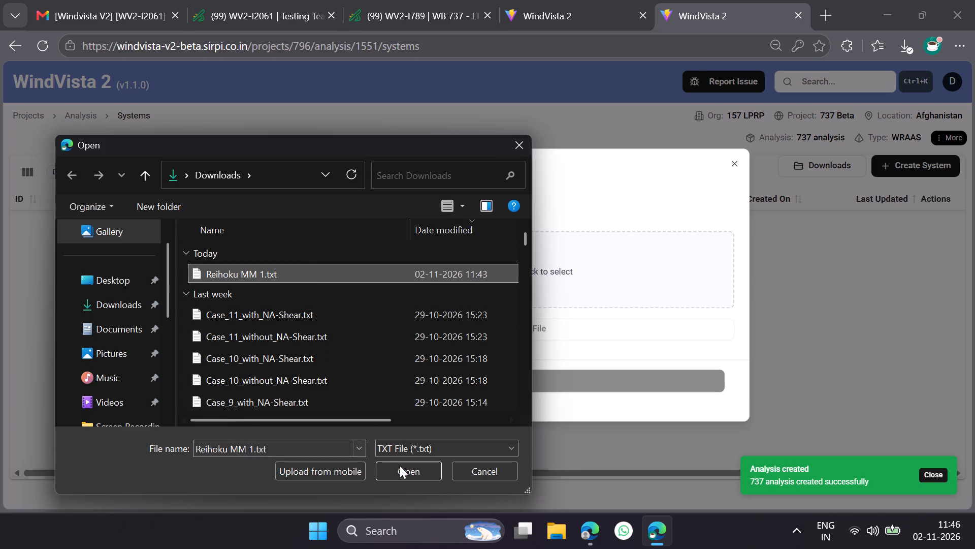
{"action": "left_click", "coordinate": [405, 467]}
{"action": "left_click", "coordinate": [537, 333]}
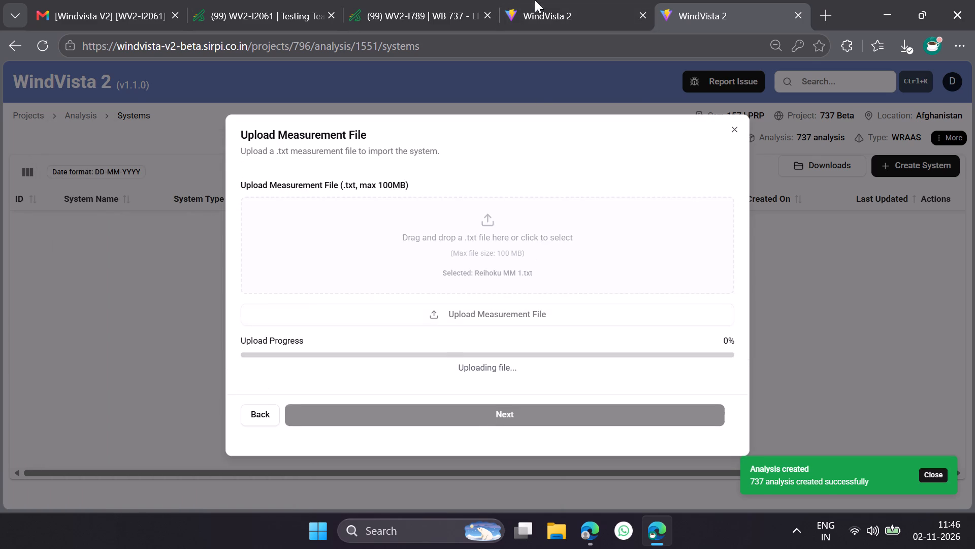
Upload the chosen Reihoku MM 1.txt measurement file on the dev site and check the upload progress on both sites.
{"action": "left_click", "coordinate": [541, 0]}
{"action": "left_click", "coordinate": [492, 349]}
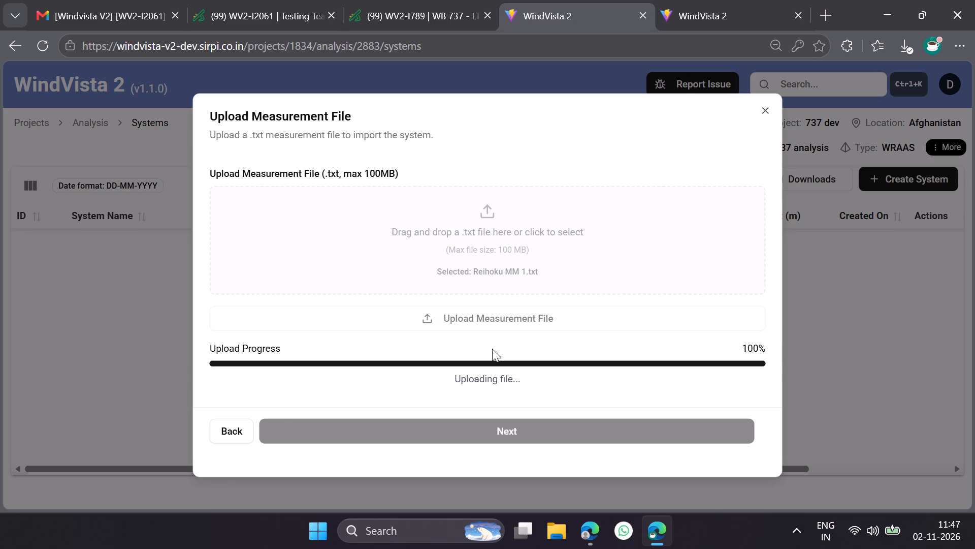
{"action": "left_click", "coordinate": [741, 0]}
{"action": "left_click", "coordinate": [540, 0]}
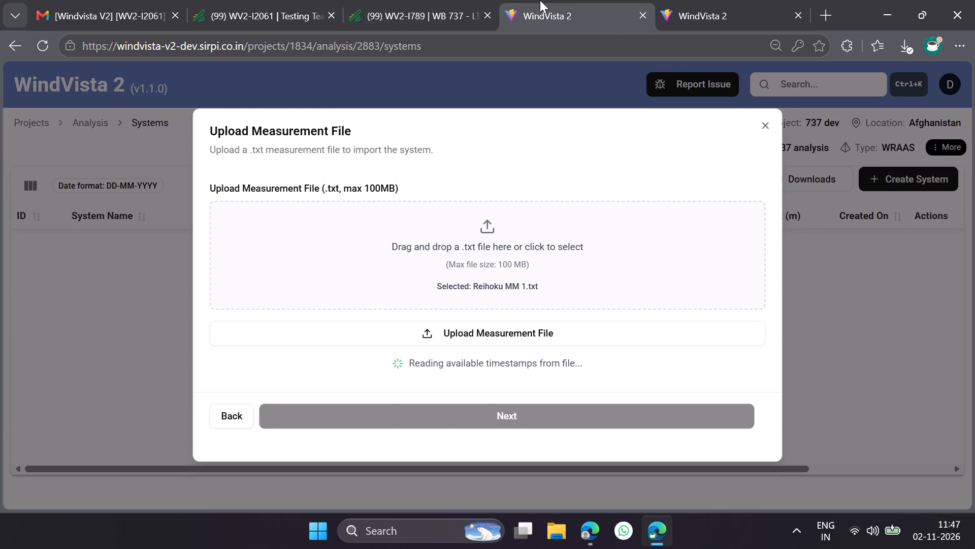
Validate the uploaded measurement file for its full available date range on the beta site, and do the same on the dev site.
{"action": "left_click", "coordinate": [756, 0]}
{"action": "left_click", "coordinate": [776, 48]}
{"action": "left_click", "coordinate": [800, 80]}
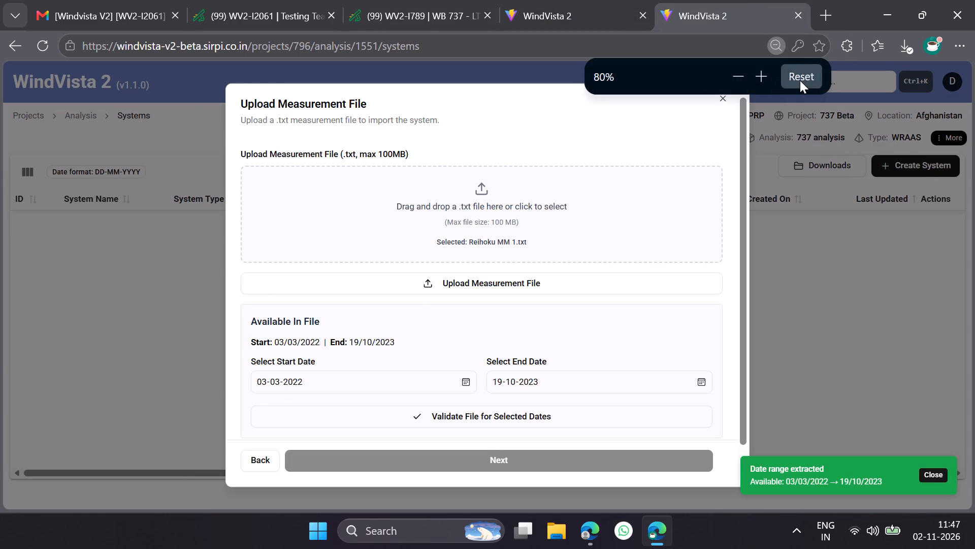
{"action": "left_click", "coordinate": [588, 0]}
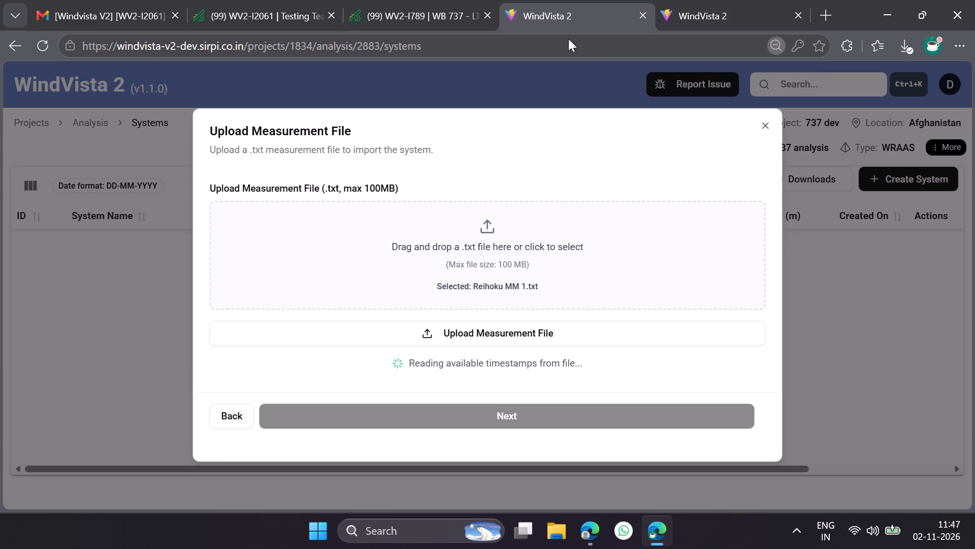
{"action": "double_click", "coordinate": [705, 0]}
{"action": "scroll", "coordinate": [537, 268], "scroll_direction": "down", "scroll_amount": 6}
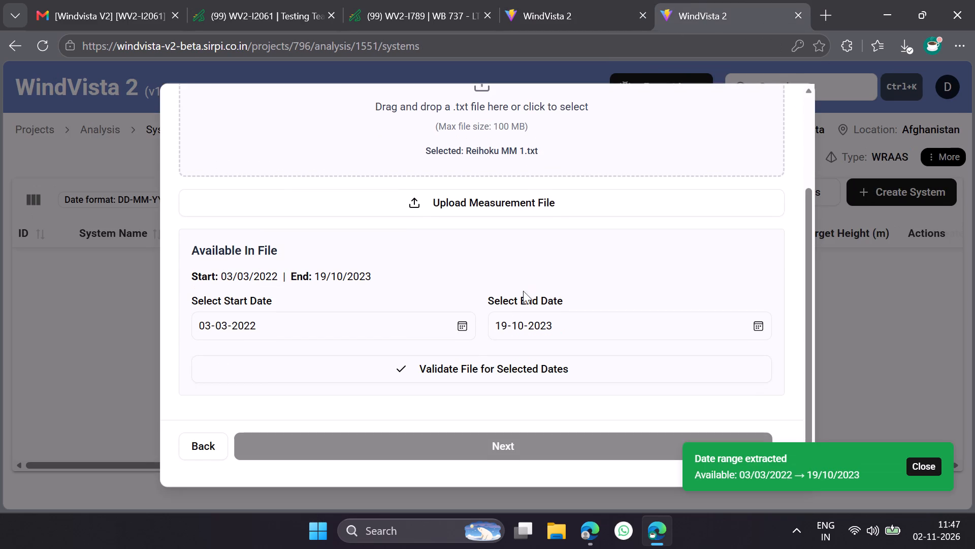
{"action": "left_click", "coordinate": [476, 360]}
{"action": "left_click", "coordinate": [580, 0]}
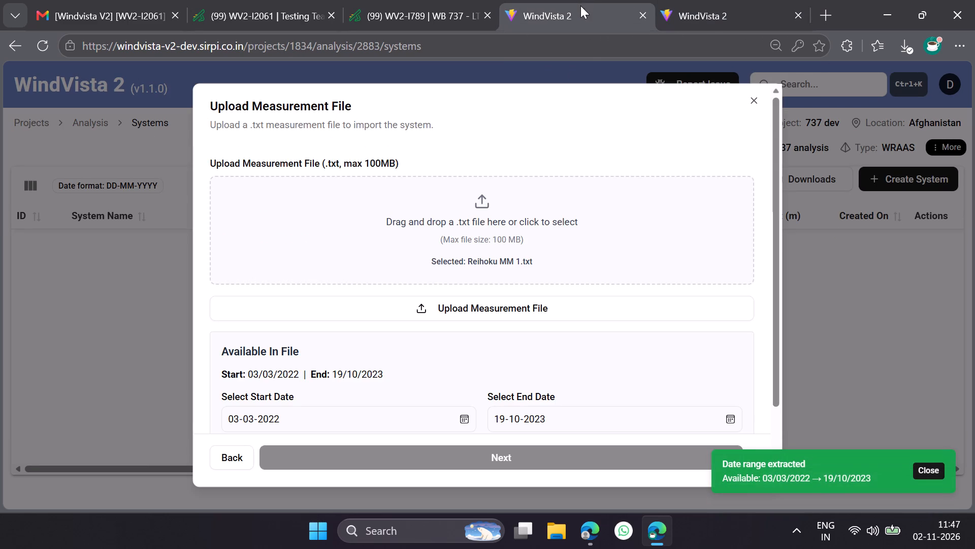
{"action": "scroll", "coordinate": [555, 292], "scroll_direction": "down", "scroll_amount": 7}
{"action": "left_click", "coordinate": [544, 365]}
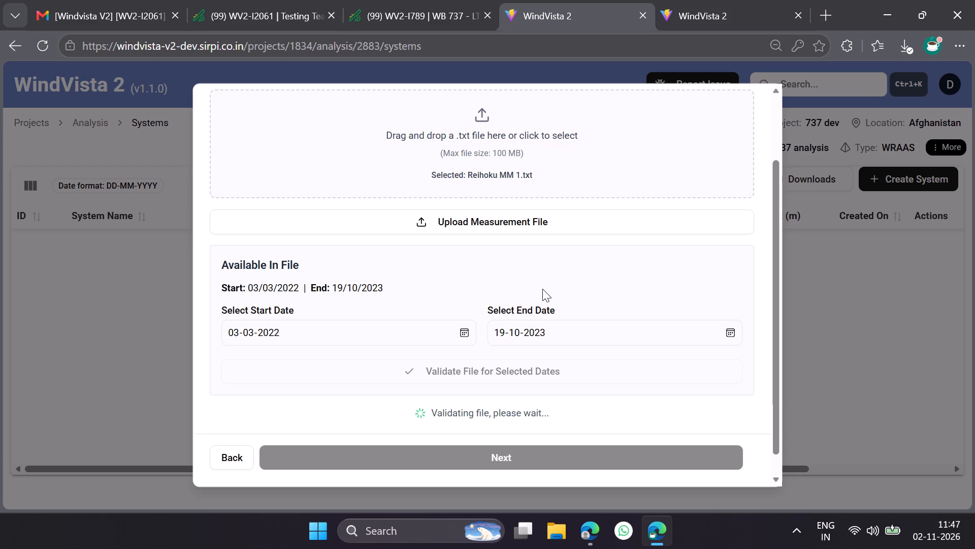
Review and compare the measurement file's validation details, warnings and reanalysis overlap details on the dev and beta sites.
{"action": "scroll", "coordinate": [559, 288], "scroll_direction": "down", "scroll_amount": 8}
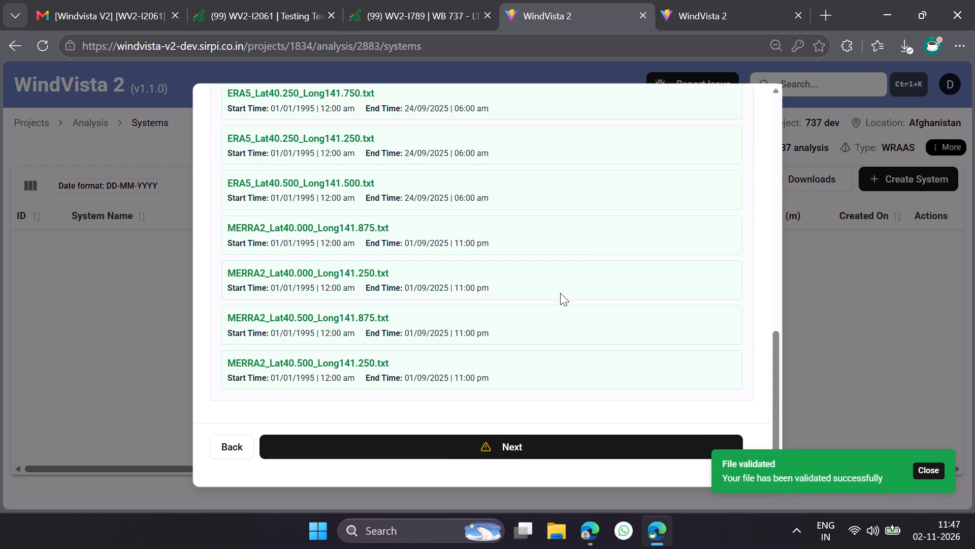
{"action": "scroll", "coordinate": [560, 293], "scroll_direction": "down", "scroll_amount": 6}
{"action": "left_click", "coordinate": [723, 0]}
{"action": "scroll", "coordinate": [503, 275], "scroll_direction": "down", "scroll_amount": 3}
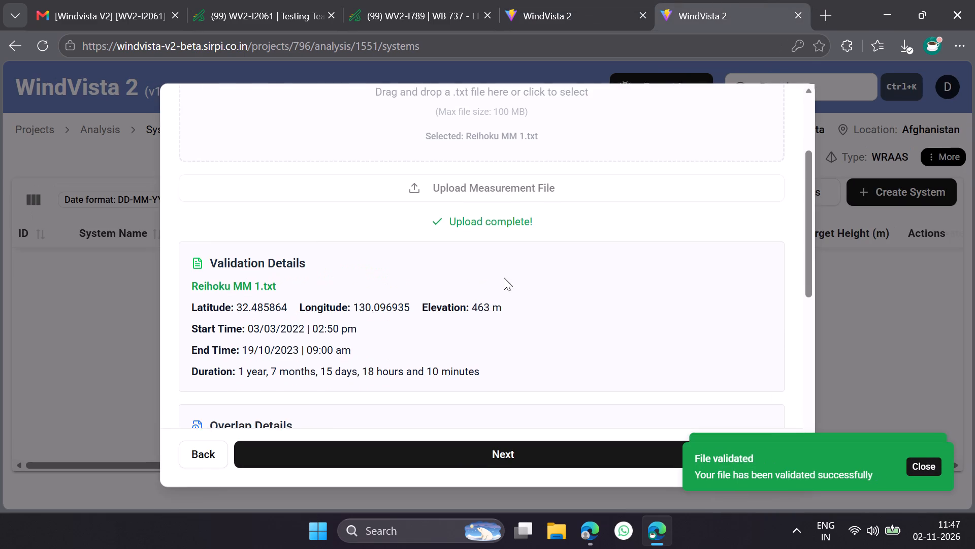
{"action": "scroll", "coordinate": [504, 278], "scroll_direction": "down", "scroll_amount": 11}
{"action": "scroll", "coordinate": [516, 276], "scroll_direction": "up", "scroll_amount": 6}
{"action": "scroll", "coordinate": [516, 276], "scroll_direction": "down", "scroll_amount": 3}
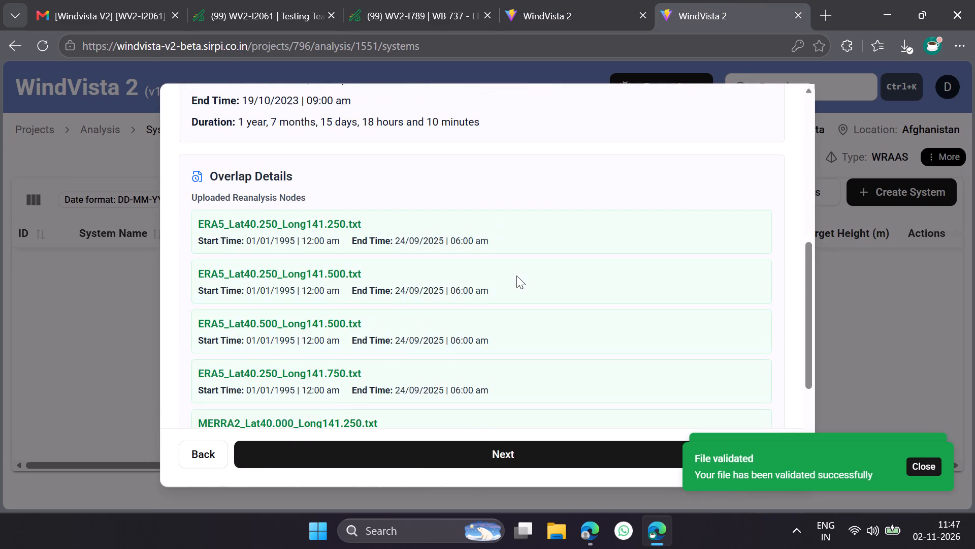
{"action": "scroll", "coordinate": [516, 276], "scroll_direction": "down", "scroll_amount": 13}
{"action": "left_click", "coordinate": [593, 0]}
{"action": "scroll", "coordinate": [521, 161], "scroll_direction": "up", "scroll_amount": 5}
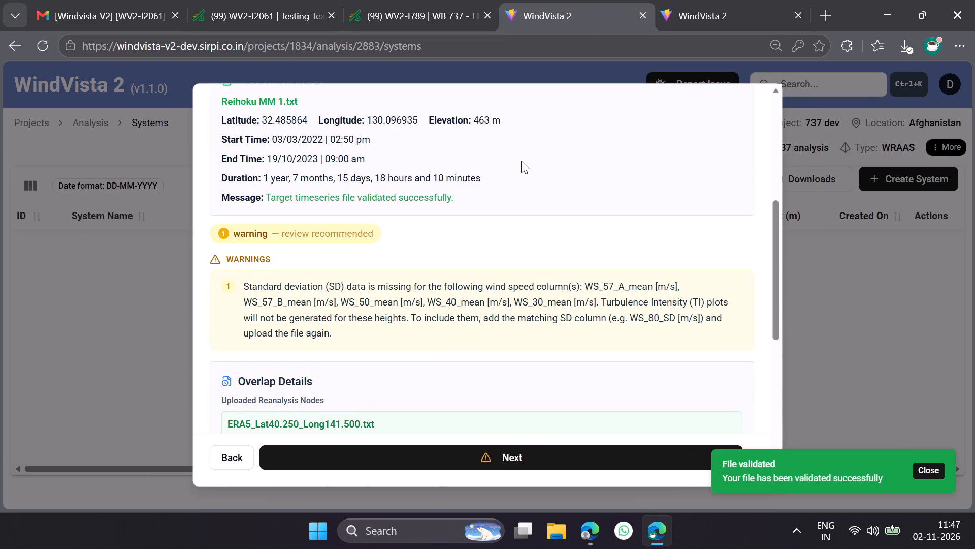
{"action": "scroll", "coordinate": [521, 161], "scroll_direction": "down", "scroll_amount": 2}
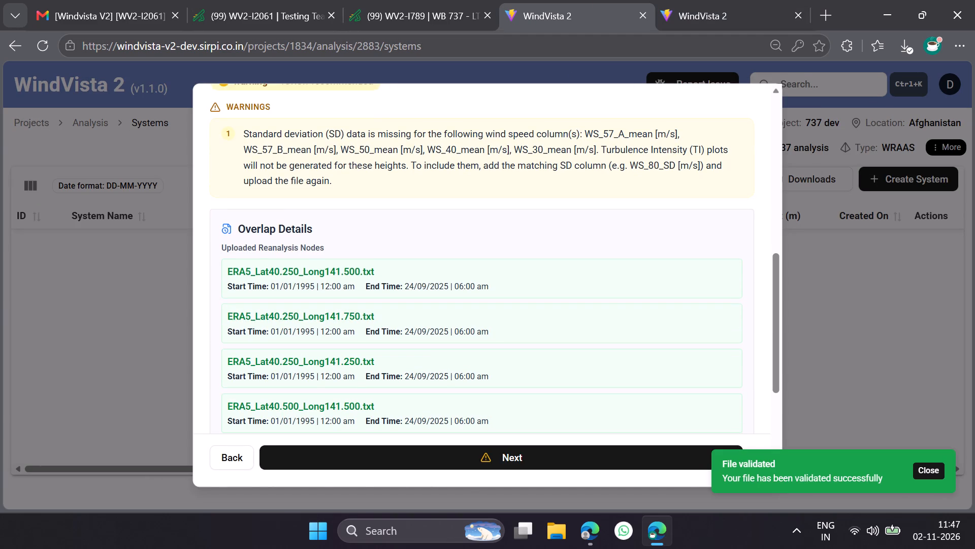
{"action": "scroll", "coordinate": [521, 161], "scroll_direction": "down", "scroll_amount": 8}
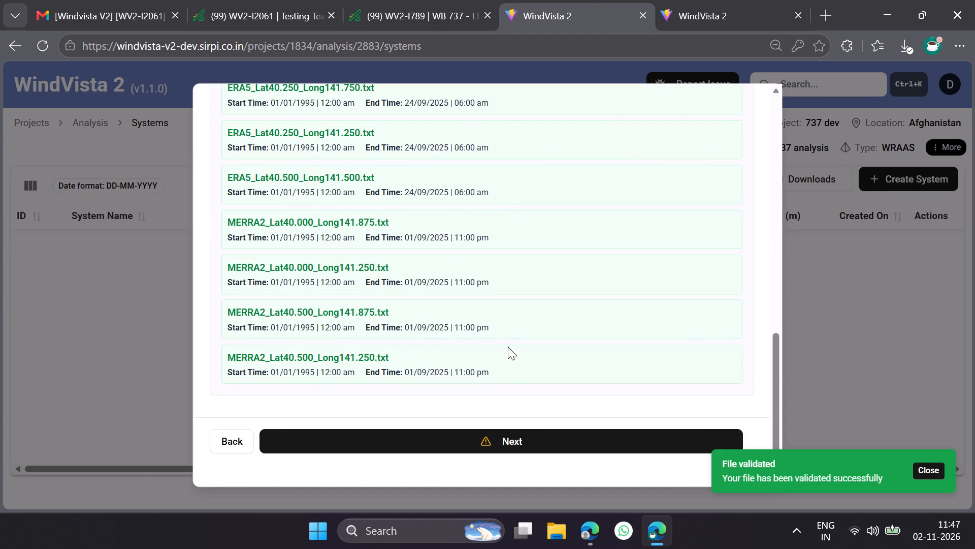
Continue with the validated measurement file to the system configuration on the dev site, and do the same on the beta site.
{"action": "left_click", "coordinate": [514, 446]}
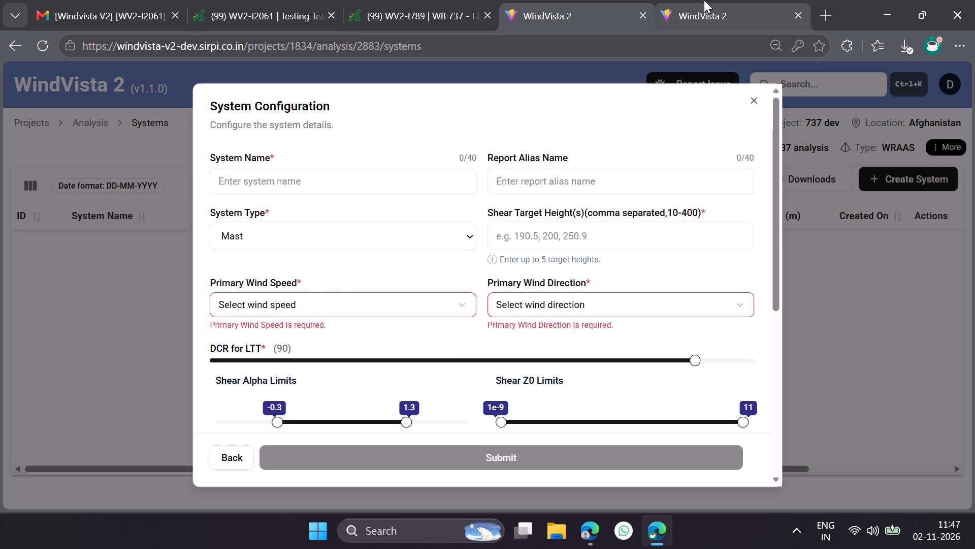
{"action": "left_click", "coordinate": [734, 0]}
{"action": "left_click", "coordinate": [556, 433]}
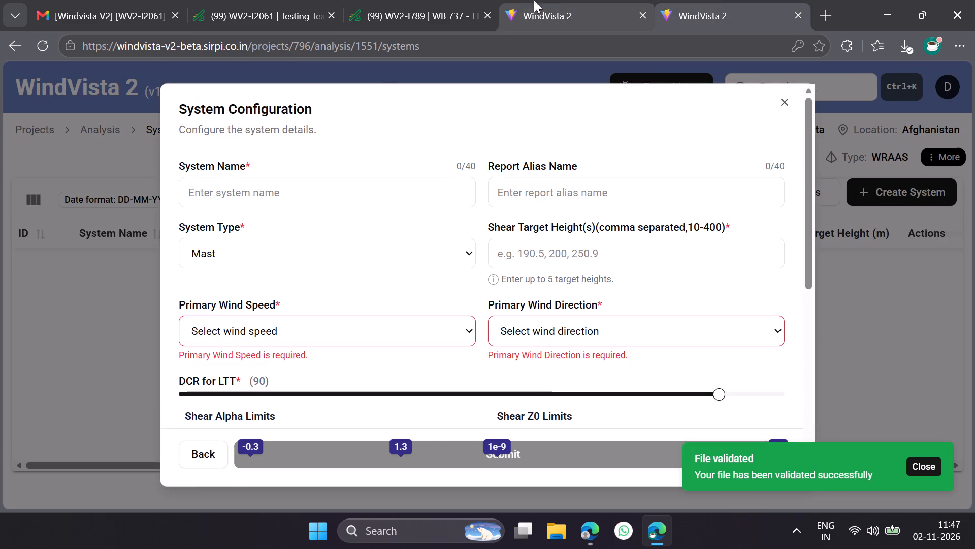
Configure the beta system with name 737, primary wind speed WS_57_mean [m/s], primary wind direction WD_50_MEAN [°] and shear target height 100.
{"action": "left_click", "coordinate": [359, 182]}
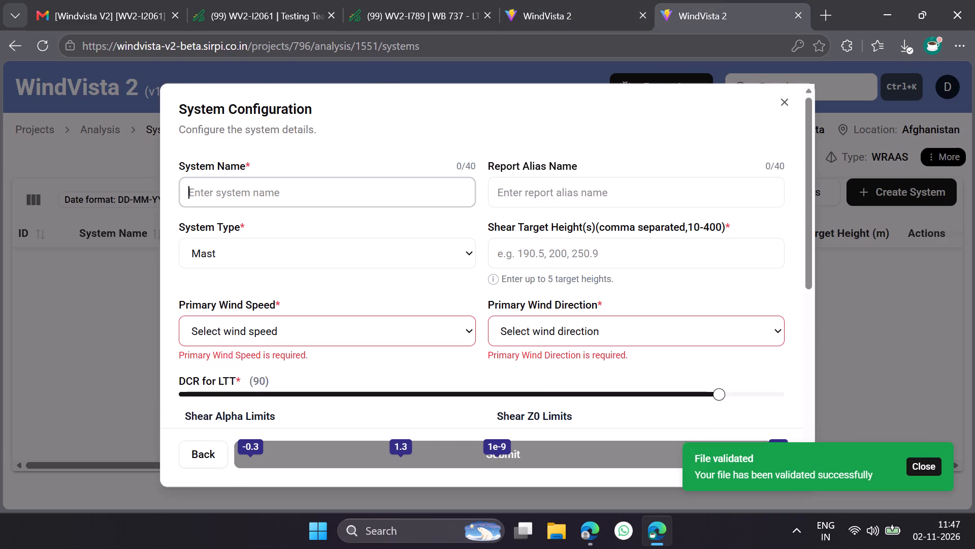
{"action": "type", "text": "7373"}
{"action": "key", "text": "BackSpace"}
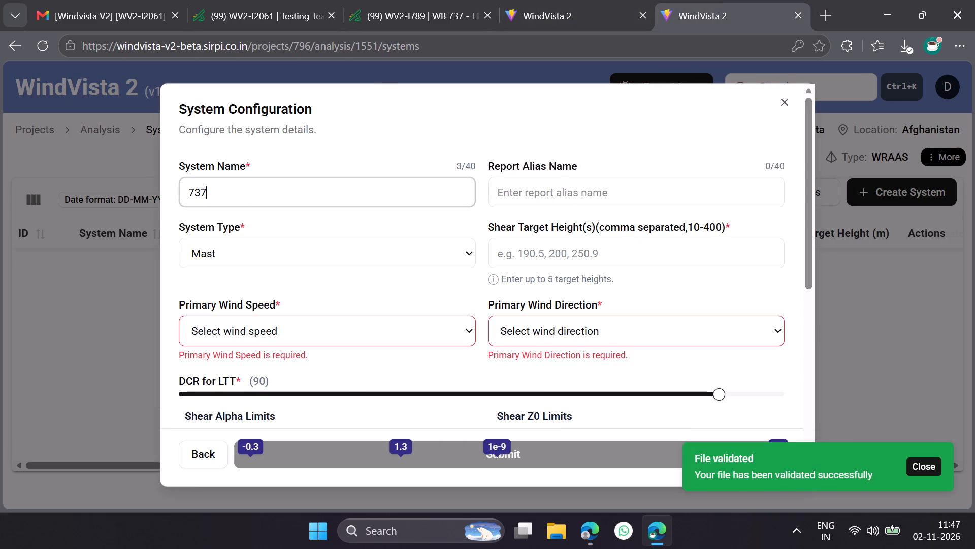
{"action": "left_click", "coordinate": [340, 327]}
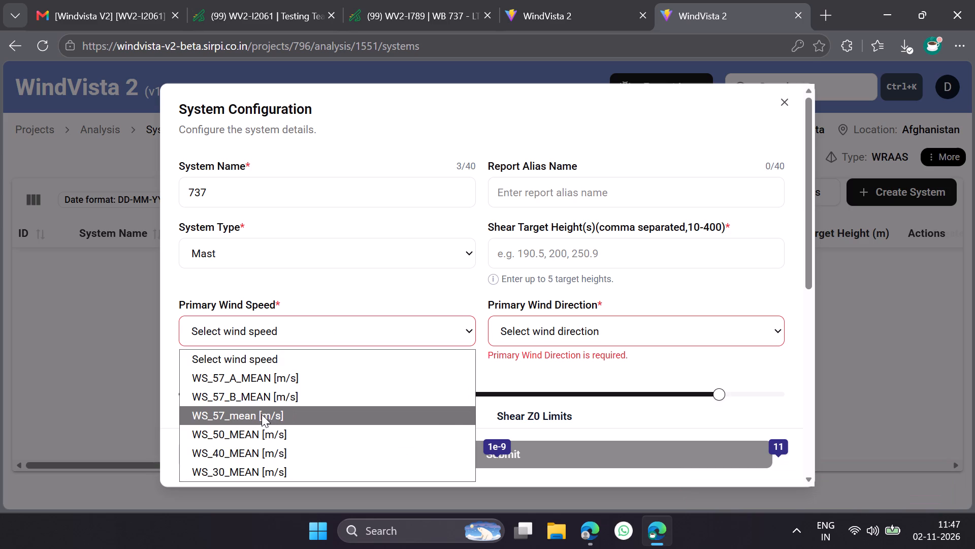
{"action": "left_click", "coordinate": [262, 414]}
{"action": "left_click", "coordinate": [558, 321]}
{"action": "left_click", "coordinate": [563, 377]}
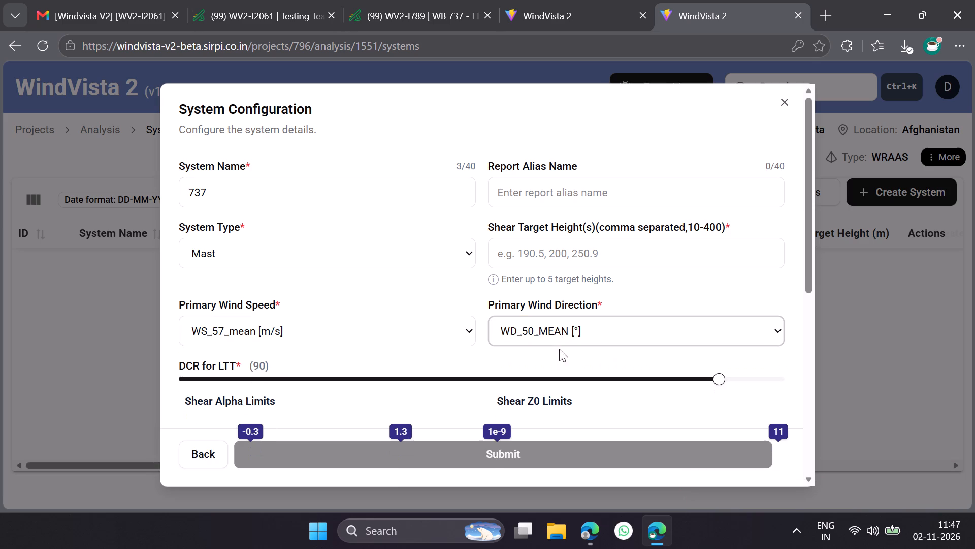
{"action": "left_click", "coordinate": [561, 260]}
{"action": "type", "text": "100"}
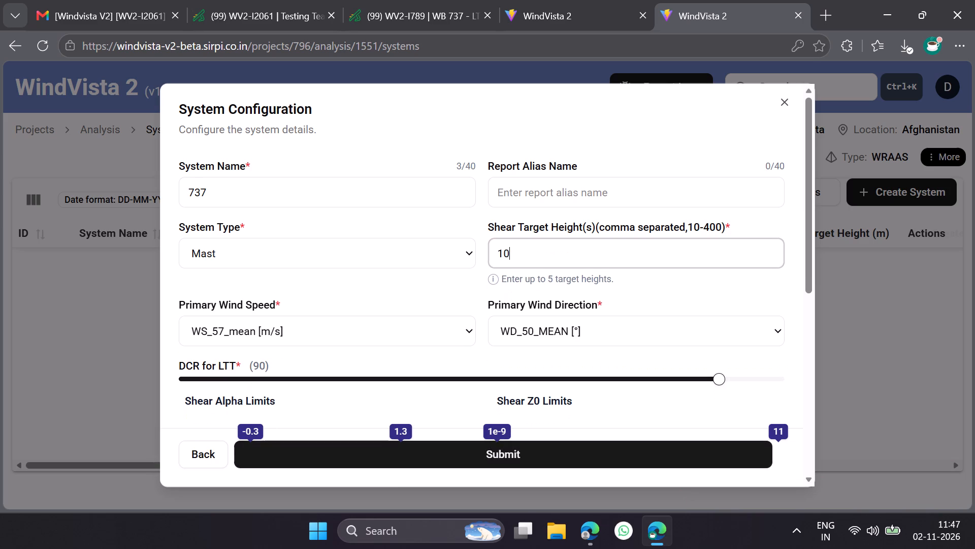
Configure the dev system with name 737, primary wind speed WS_57_mean [m/s], primary wind direction WD_50_MEAN [°] and shear target height 100.
{"action": "left_click", "coordinate": [559, 0]}
{"action": "left_click", "coordinate": [337, 174]}
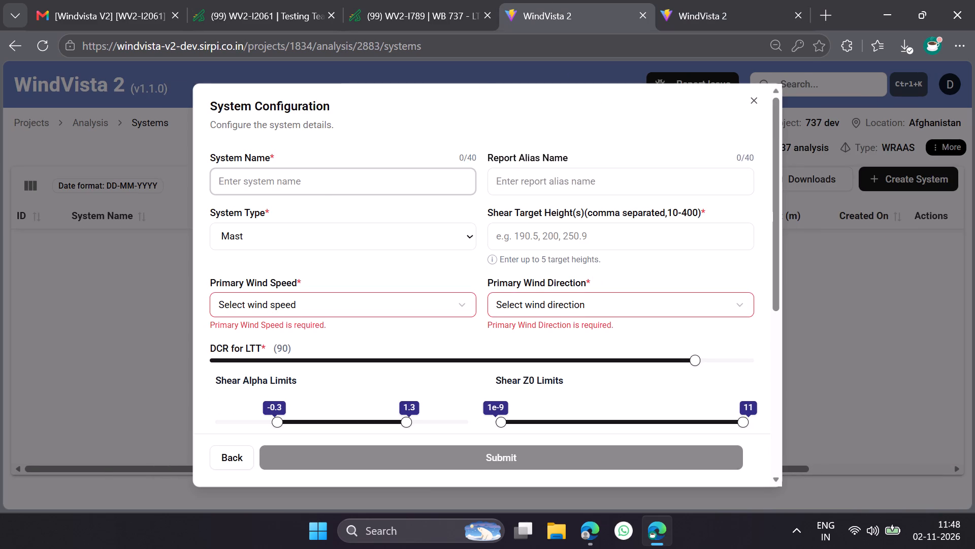
{"action": "type", "text": "737"}
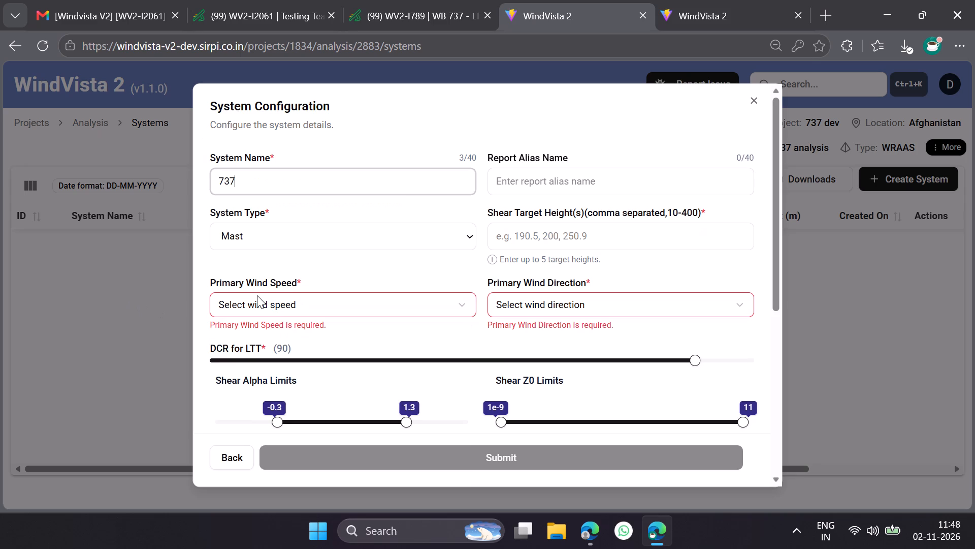
{"action": "left_click", "coordinate": [257, 295]}
{"action": "left_click", "coordinate": [241, 407]}
{"action": "left_click", "coordinate": [529, 308]}
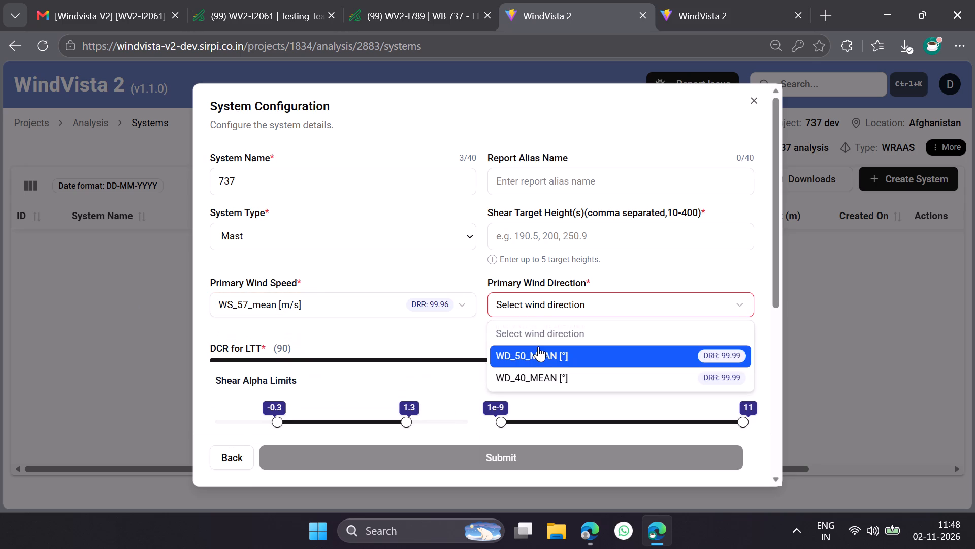
{"action": "left_click", "coordinate": [538, 346]}
{"action": "left_click", "coordinate": [543, 242]}
{"action": "type", "text": "100"}
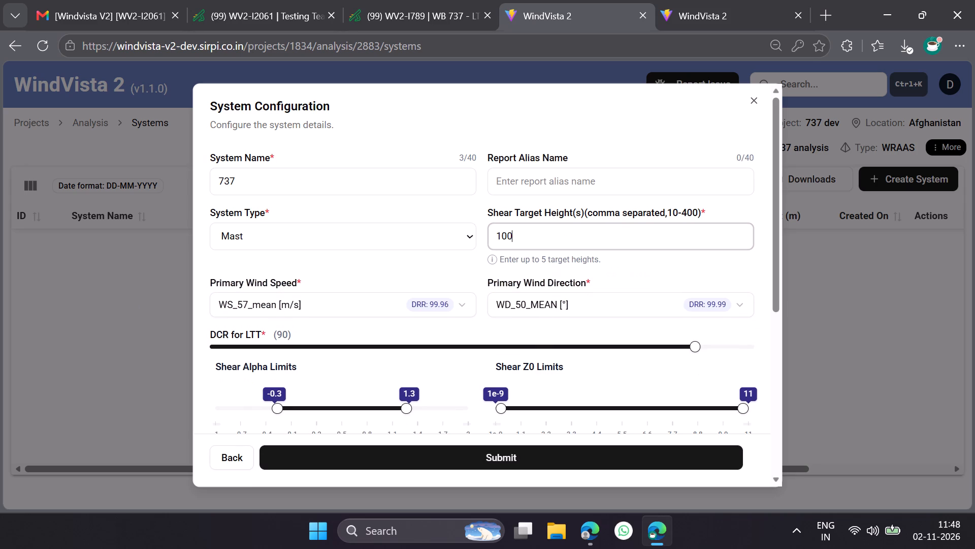
Compare the shear height combinations on both sites, and submit the 737 system on the dev site and on the beta site.
{"action": "scroll", "coordinate": [507, 319], "scroll_direction": "down", "scroll_amount": 6}
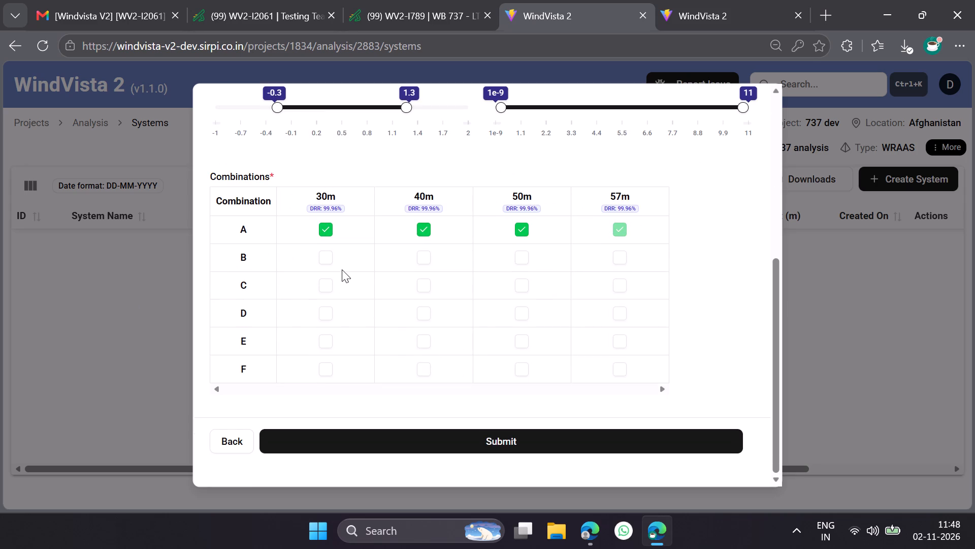
{"action": "scroll", "coordinate": [623, 210], "scroll_direction": "up", "scroll_amount": 7}
{"action": "left_click", "coordinate": [703, 0]}
{"action": "scroll", "coordinate": [572, 266], "scroll_direction": "down", "scroll_amount": 8}
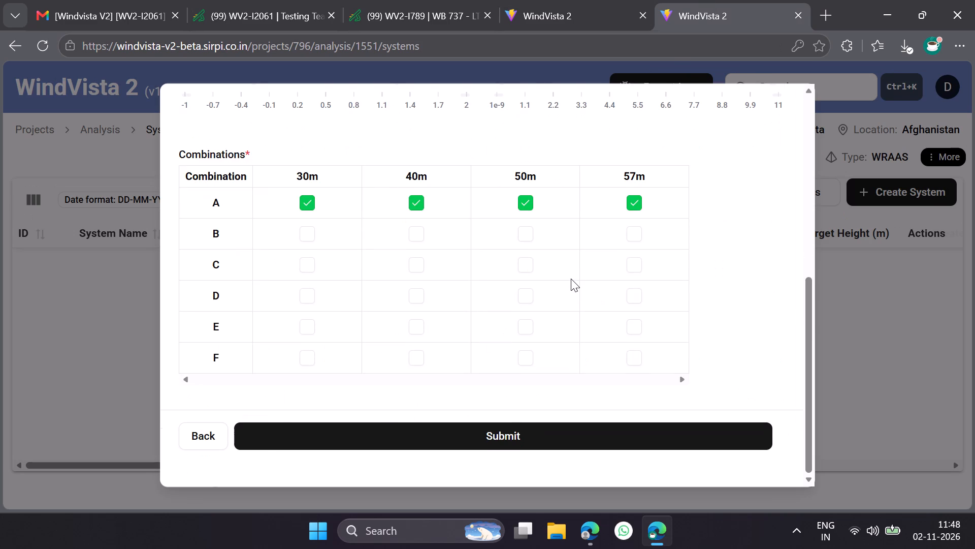
{"action": "scroll", "coordinate": [571, 279], "scroll_direction": "up", "scroll_amount": 6}
{"action": "left_click", "coordinate": [522, 0]}
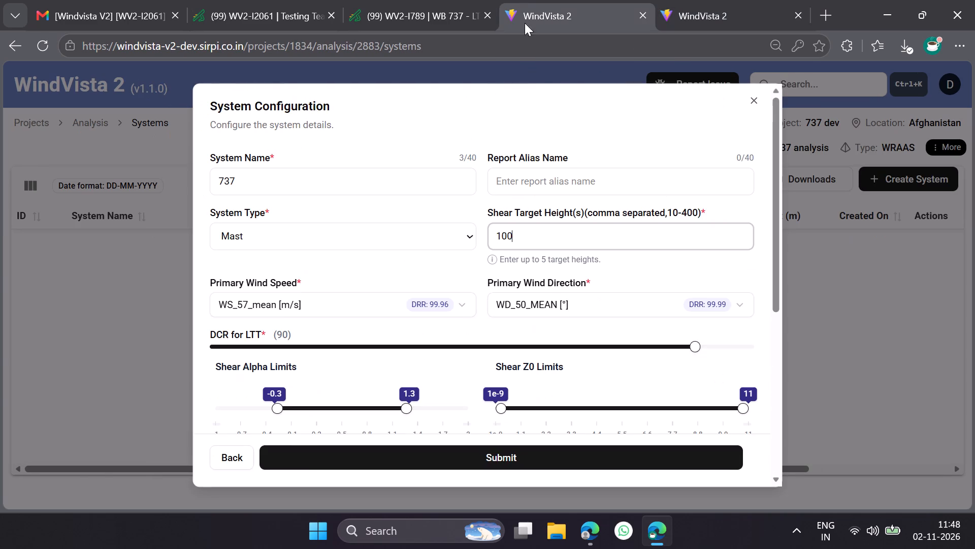
{"action": "scroll", "coordinate": [555, 266], "scroll_direction": "down", "scroll_amount": 6}
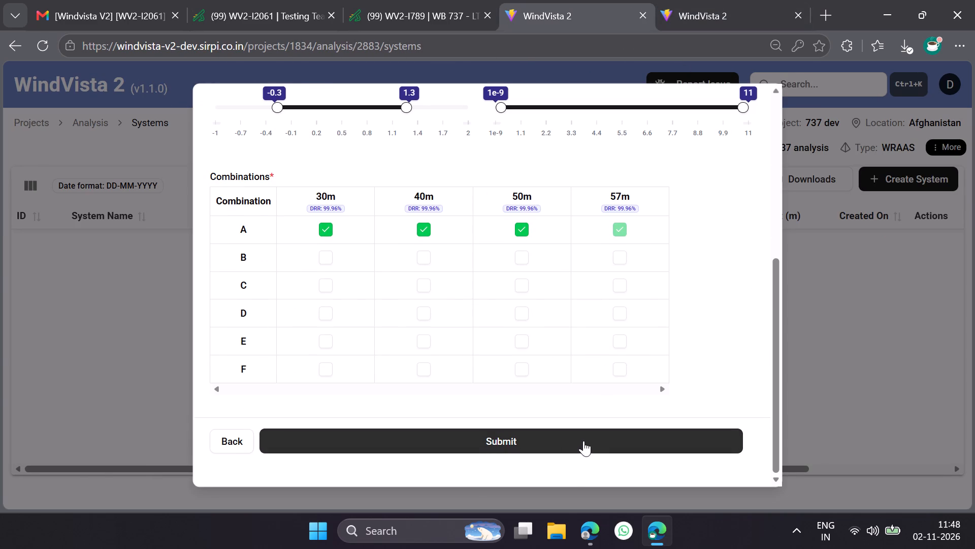
{"action": "left_click", "coordinate": [583, 441]}
{"action": "left_click", "coordinate": [689, 0]}
{"action": "scroll", "coordinate": [565, 348], "scroll_direction": "down", "scroll_amount": 7}
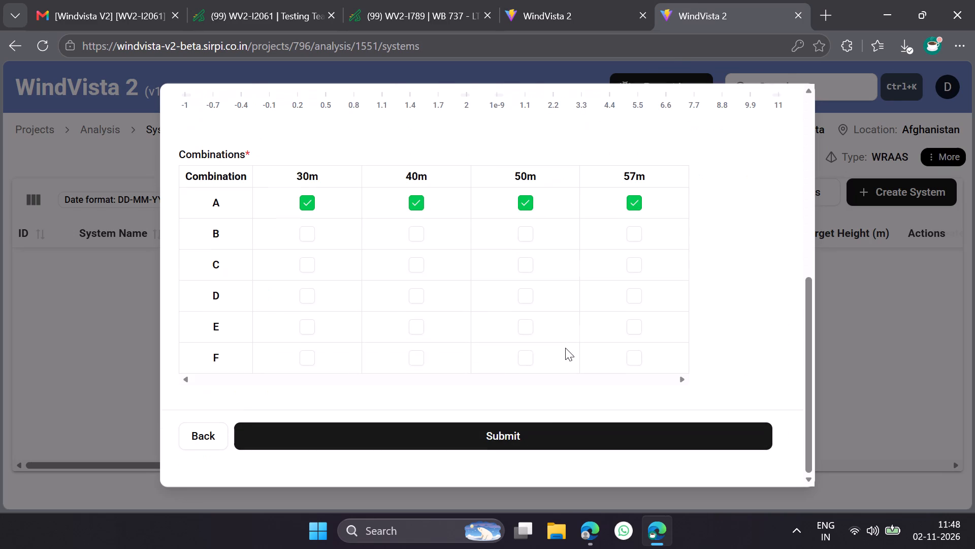
{"action": "scroll", "coordinate": [565, 348], "scroll_direction": "down", "scroll_amount": 5}
{"action": "left_click", "coordinate": [537, 433]}
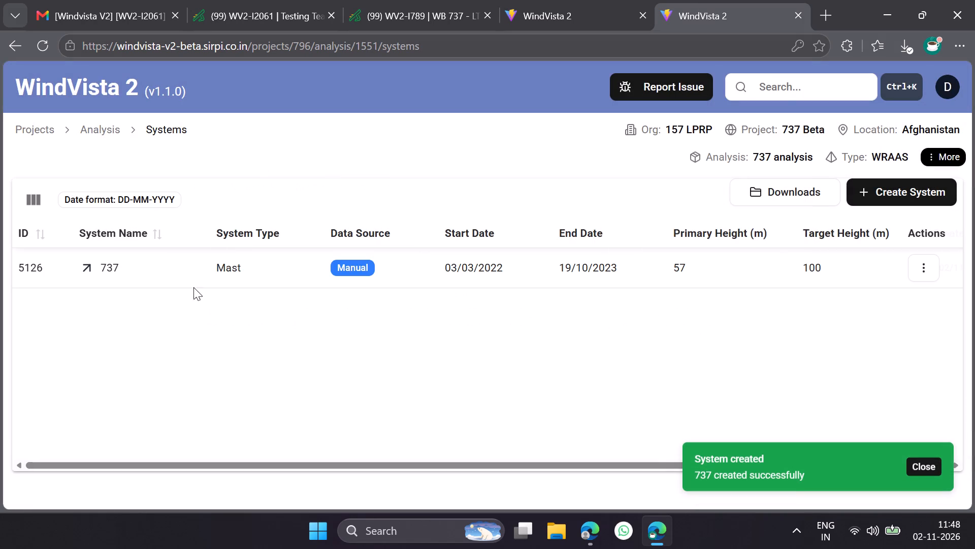
Open the details of the new 737 mast system on the beta site and on the dev site.
{"action": "left_click", "coordinate": [113, 265]}
{"action": "left_click", "coordinate": [542, 3]}
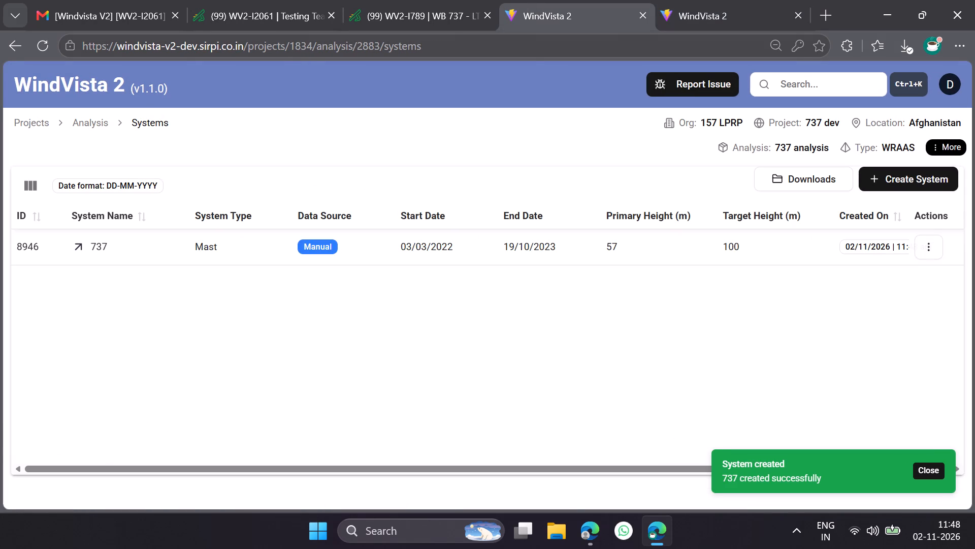
{"action": "left_click", "coordinate": [97, 248]}
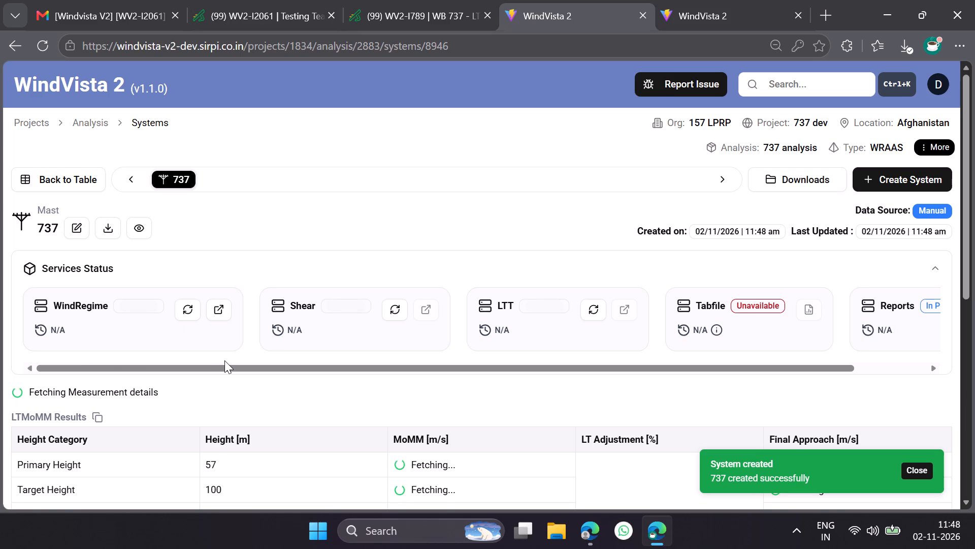
Compare the service statuses and layout of the 737 system page between the dev and beta sites.
{"action": "left_click_drag", "start_coordinate": [302, 385], "coordinate": [215, 384]}
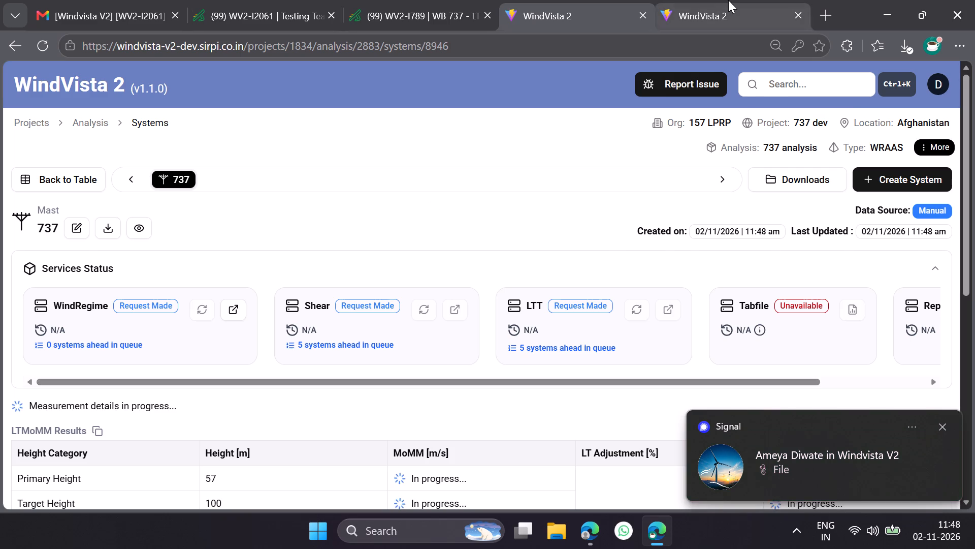
{"action": "left_click", "coordinate": [728, 0]}
{"action": "left_click", "coordinate": [566, 0]}
{"action": "left_click", "coordinate": [707, 0]}
{"action": "left_click", "coordinate": [584, 0]}
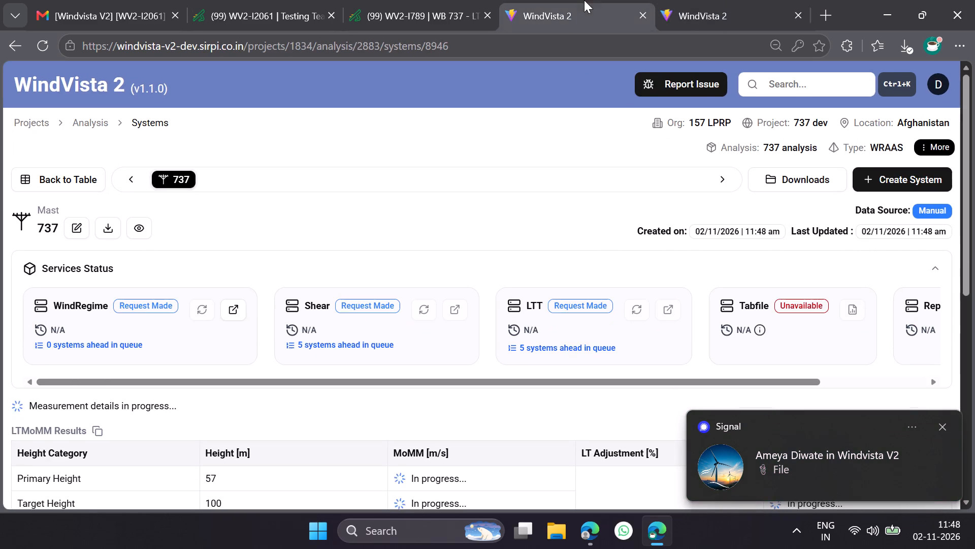
{"action": "left_click", "coordinate": [690, 0]}
{"action": "left_click", "coordinate": [615, 0]}
{"action": "left_click", "coordinate": [747, 0]}
{"action": "left_click", "coordinate": [591, 0]}
{"action": "left_click", "coordinate": [736, 0]}
{"action": "left_click", "coordinate": [611, 0]}
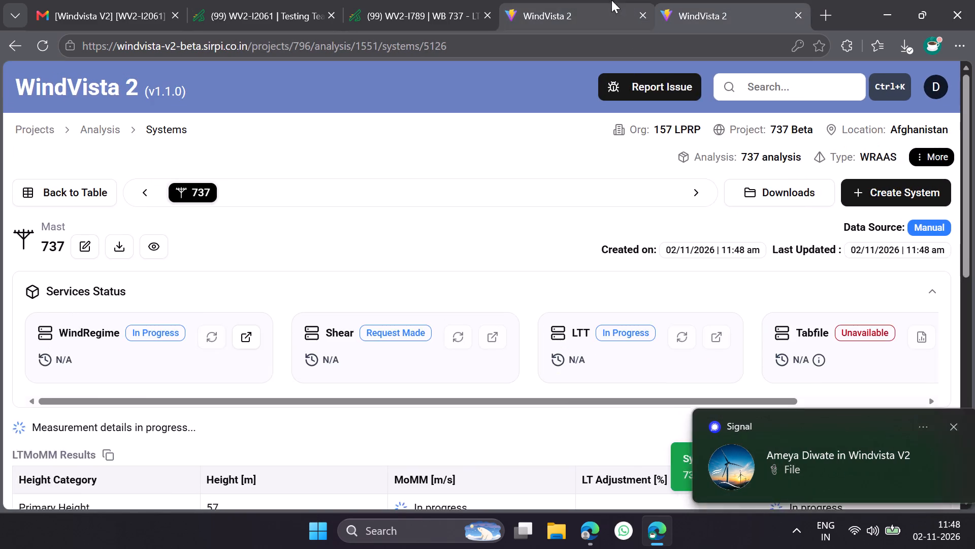
{"action": "left_click", "coordinate": [747, 0]}
{"action": "left_click", "coordinate": [559, 2]}
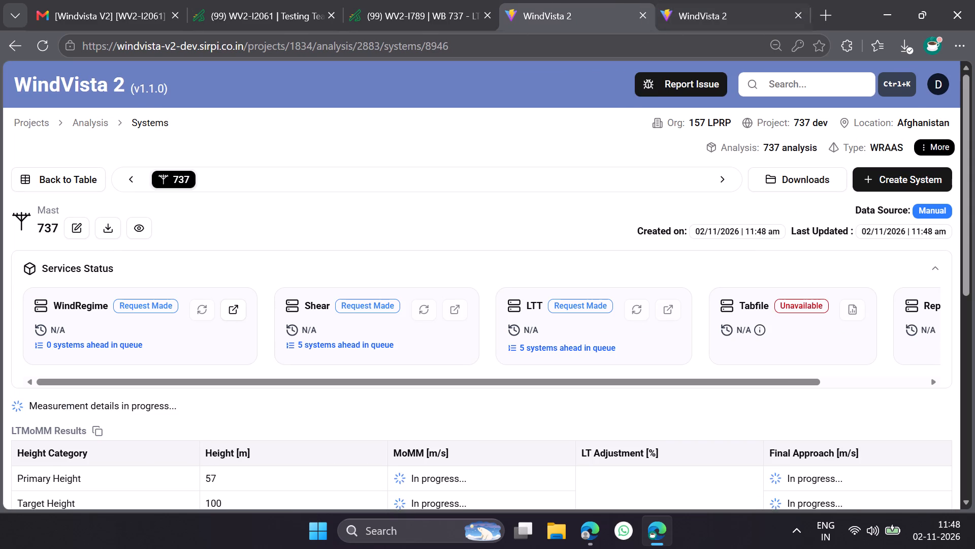
Compare the 737 system page between the dev and beta sites at 100% zoom.
{"action": "left_click", "coordinate": [772, 41]}
{"action": "left_click", "coordinate": [790, 73]}
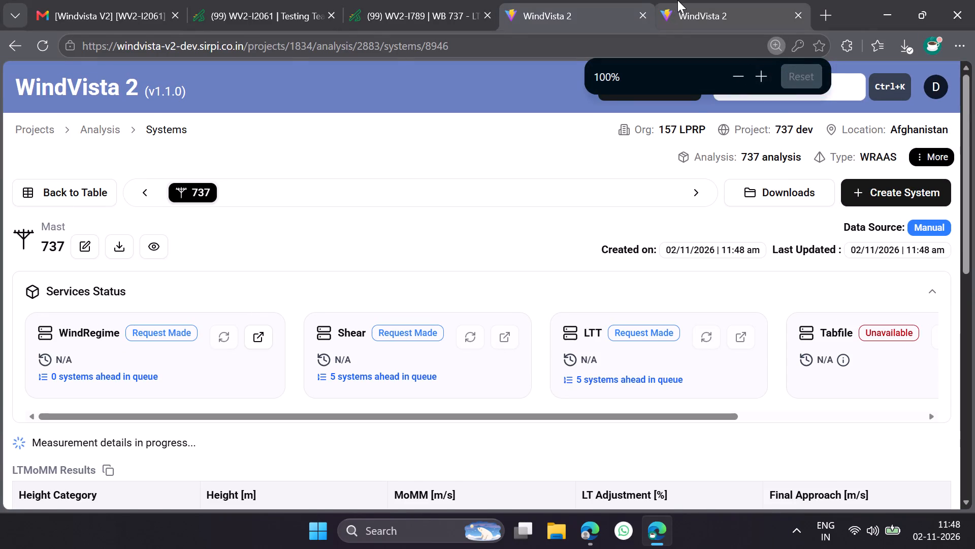
{"action": "left_click", "coordinate": [677, 0]}
{"action": "left_click", "coordinate": [577, 0]}
{"action": "left_click", "coordinate": [676, 0]}
{"action": "left_click", "coordinate": [582, 0]}
{"action": "left_click", "coordinate": [693, 0]}
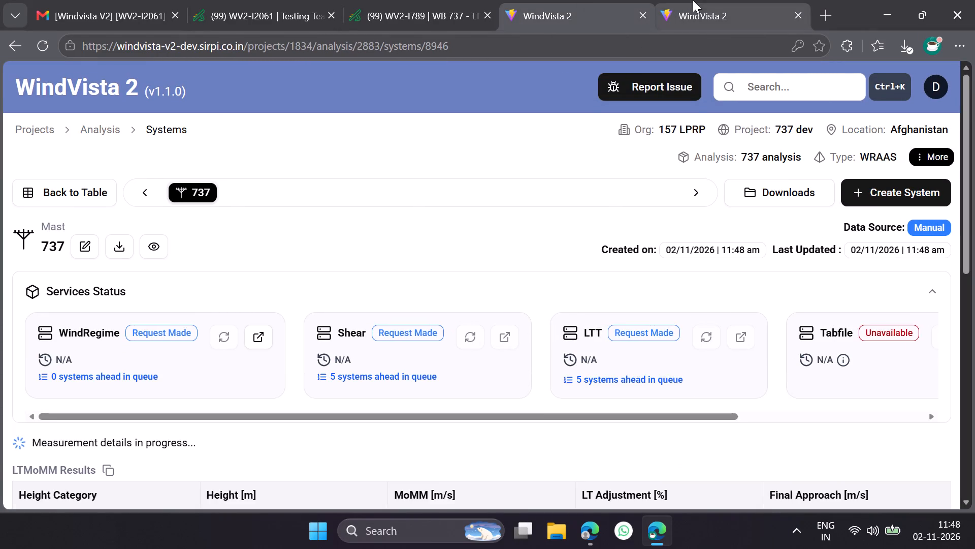
{"action": "left_click", "coordinate": [635, 0]}
{"action": "left_click", "coordinate": [716, 0]}
{"action": "left_click", "coordinate": [627, 0]}
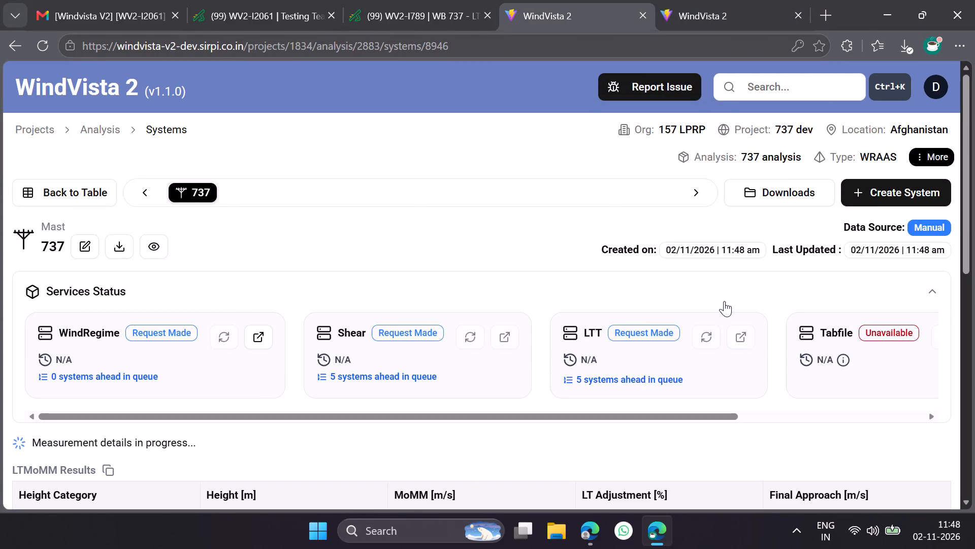
Close the WV2-I2061 bug page, keeping the WB 737 - LT downloads story open.
{"action": "left_click", "coordinate": [462, 0]}
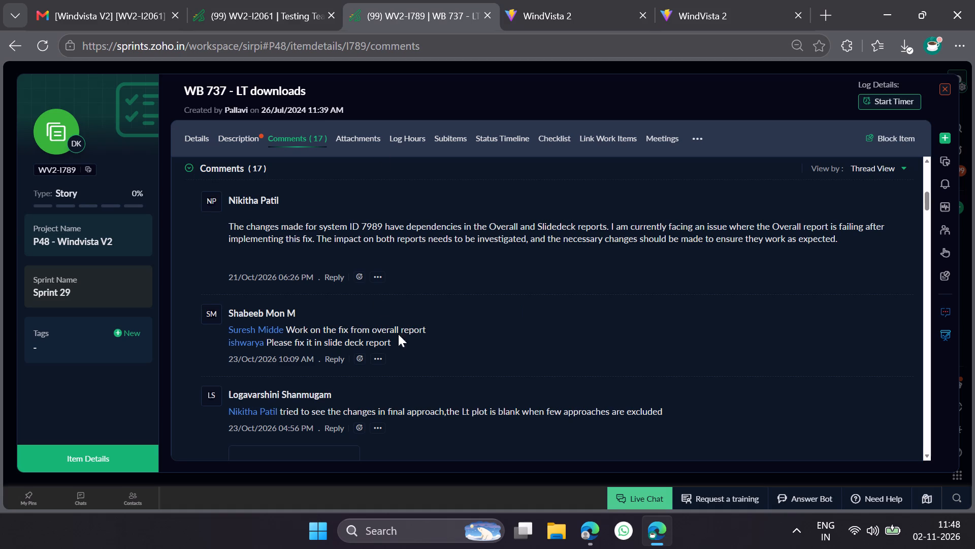
{"action": "left_click", "coordinate": [244, 0]}
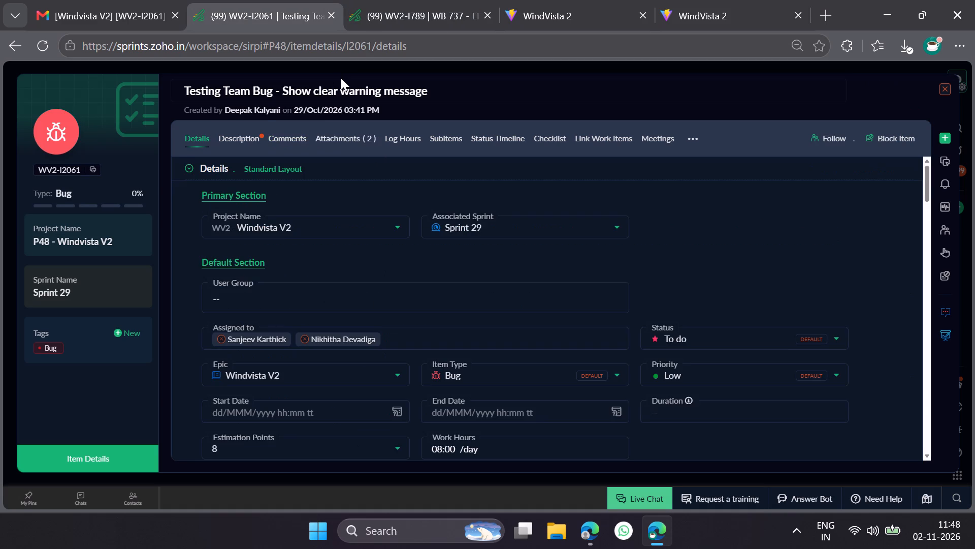
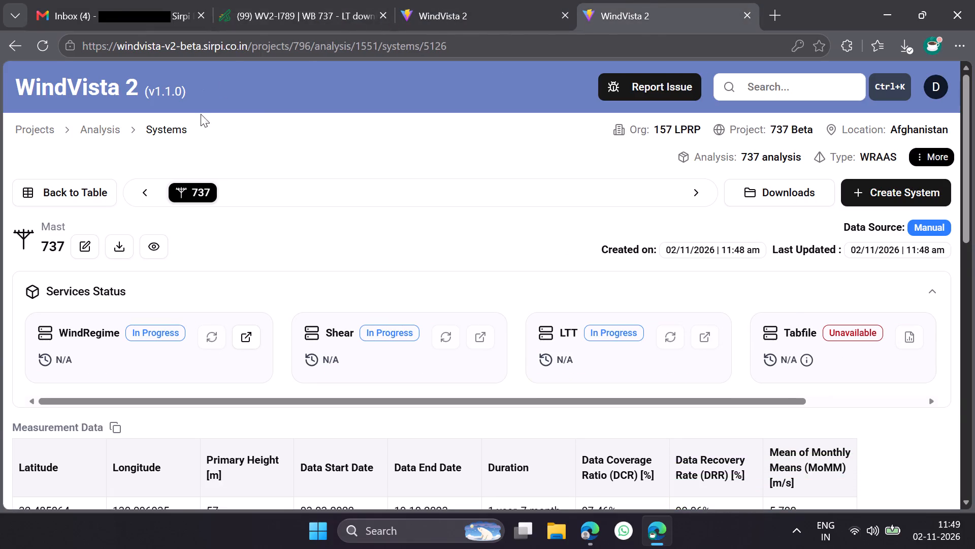
Recheck the 737 system's service statuses on the dev and beta sites, finishing on the dev site.
{"action": "left_click", "coordinate": [318, 0]}
{"action": "left_click", "coordinate": [523, 0]}
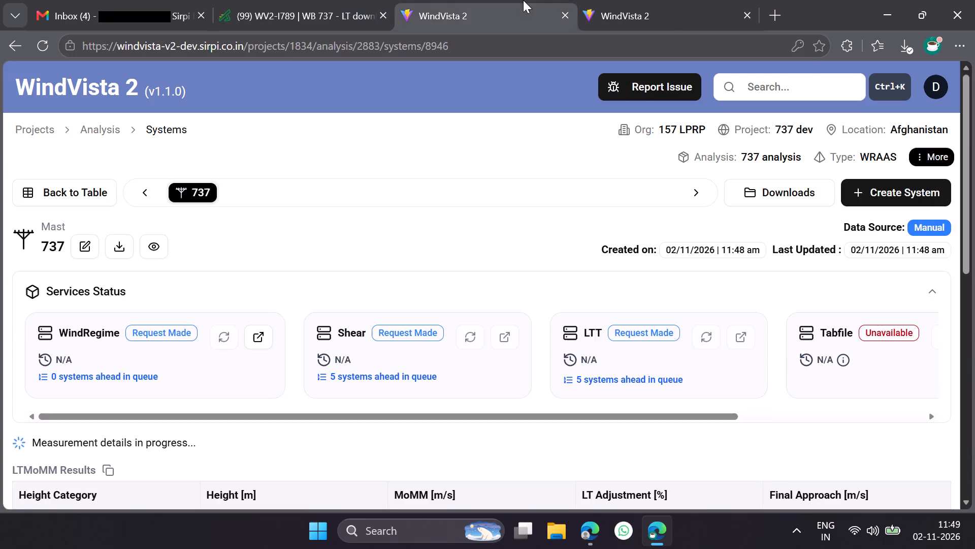
{"action": "left_click", "coordinate": [674, 0]}
{"action": "left_click", "coordinate": [481, 0]}
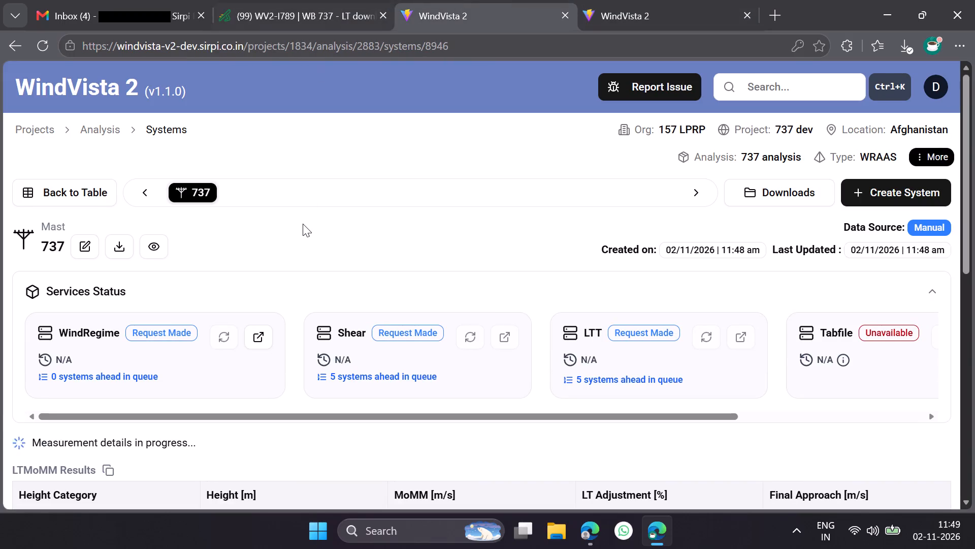
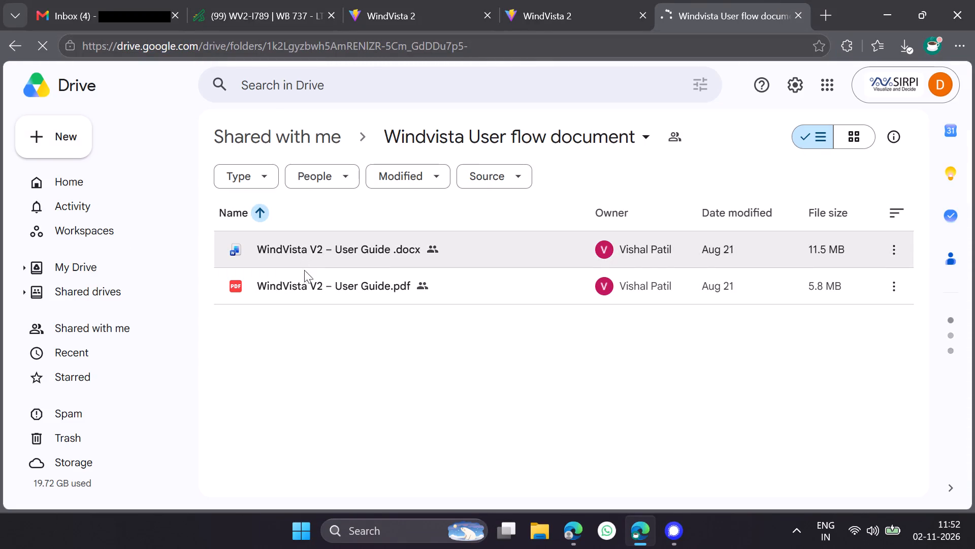
Open WindVista V2 – User Guide.pdf, examine its table of contents and introductory pages, and close it.
{"action": "double_click", "coordinate": [308, 291]}
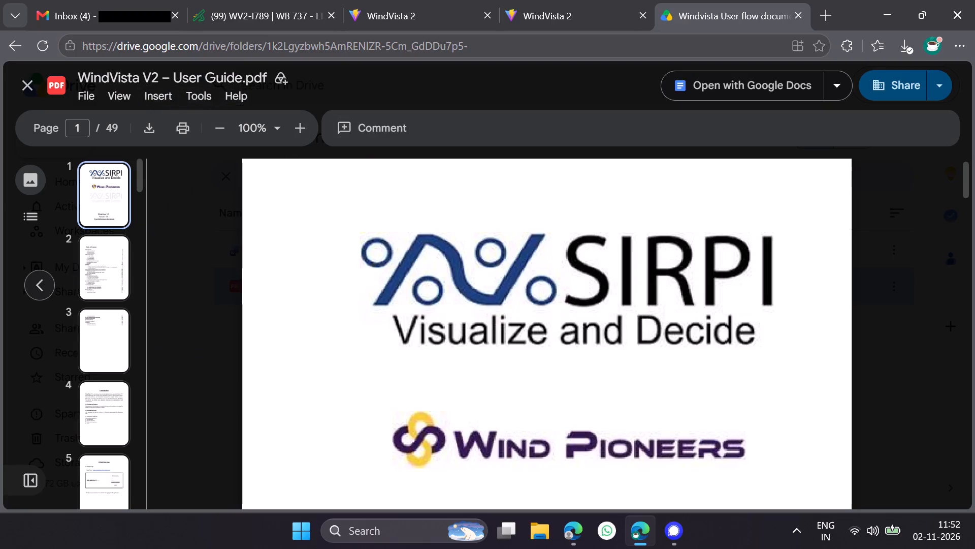
{"action": "scroll", "coordinate": [451, 328], "scroll_direction": "down", "scroll_amount": 14}
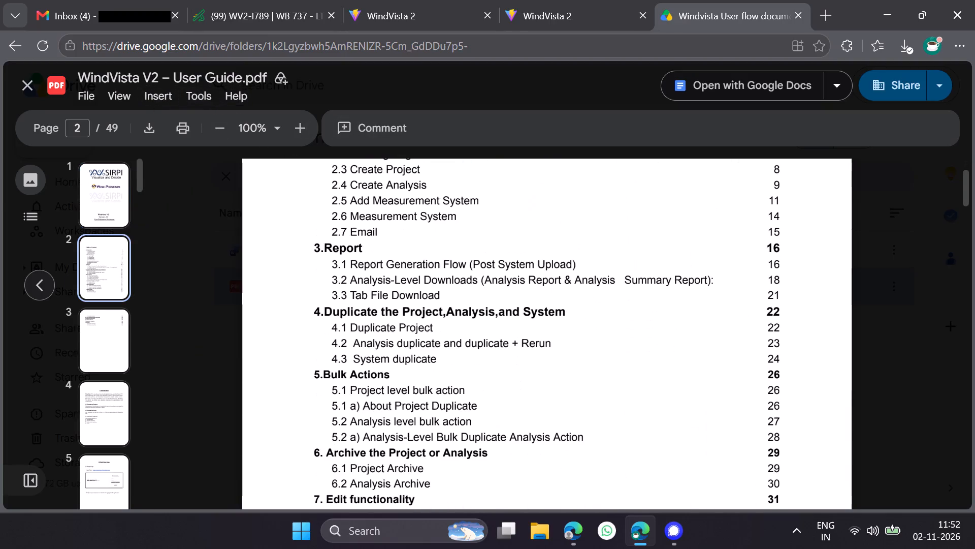
{"action": "scroll", "coordinate": [437, 339], "scroll_direction": "up", "scroll_amount": 4}
{"action": "scroll", "coordinate": [437, 339], "scroll_direction": "down", "scroll_amount": 4}
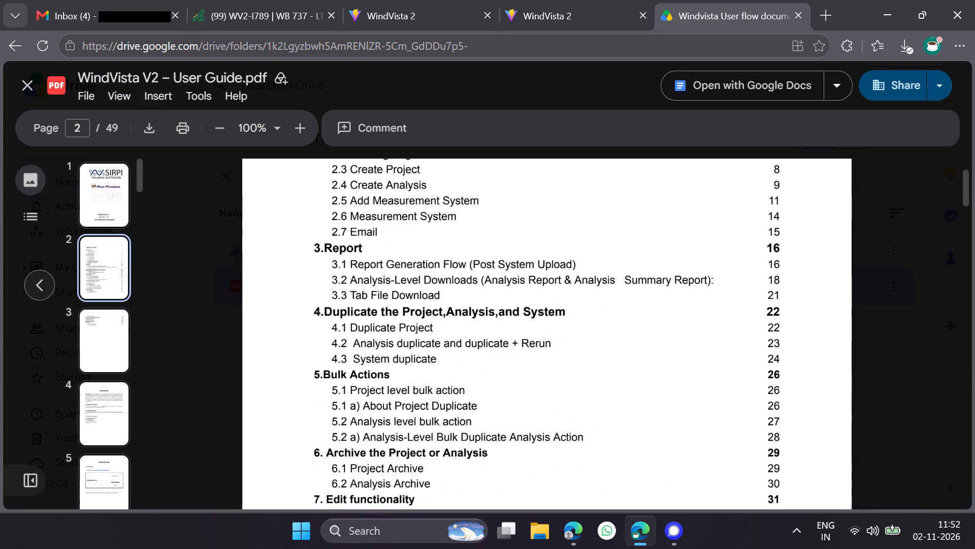
{"action": "scroll", "coordinate": [437, 339], "scroll_direction": "down", "scroll_amount": 8}
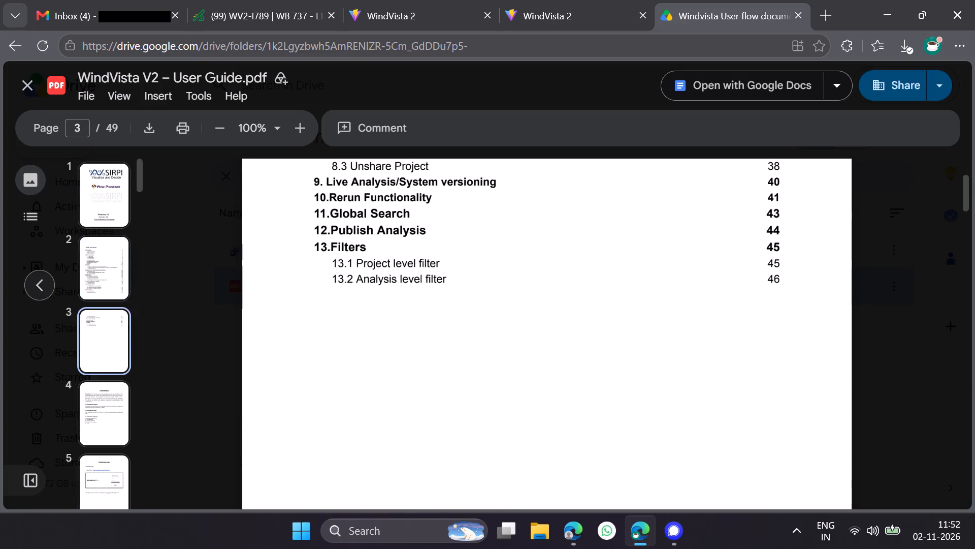
{"action": "scroll", "coordinate": [437, 339], "scroll_direction": "up", "scroll_amount": 5}
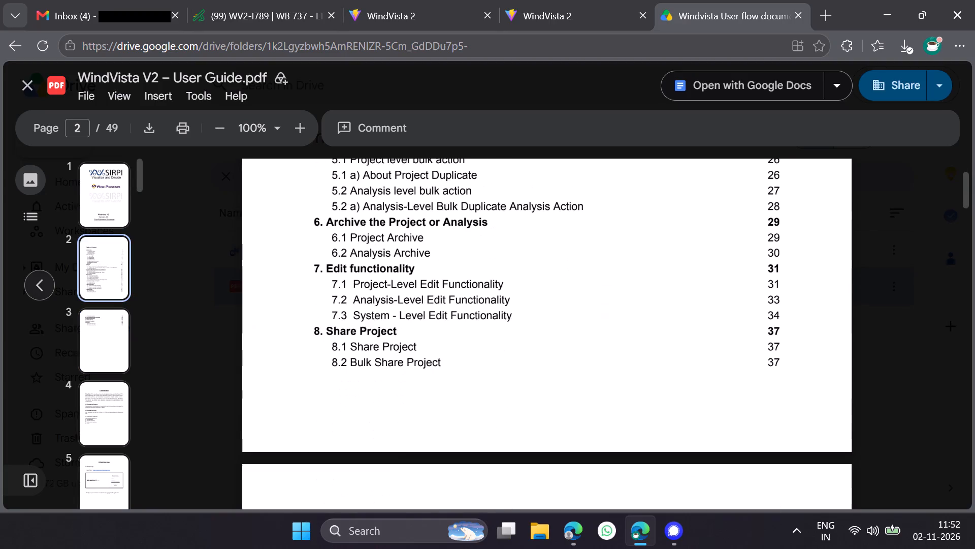
{"action": "scroll", "coordinate": [437, 339], "scroll_direction": "up", "scroll_amount": 7}
{"action": "scroll", "coordinate": [437, 339], "scroll_direction": "down", "scroll_amount": 6}
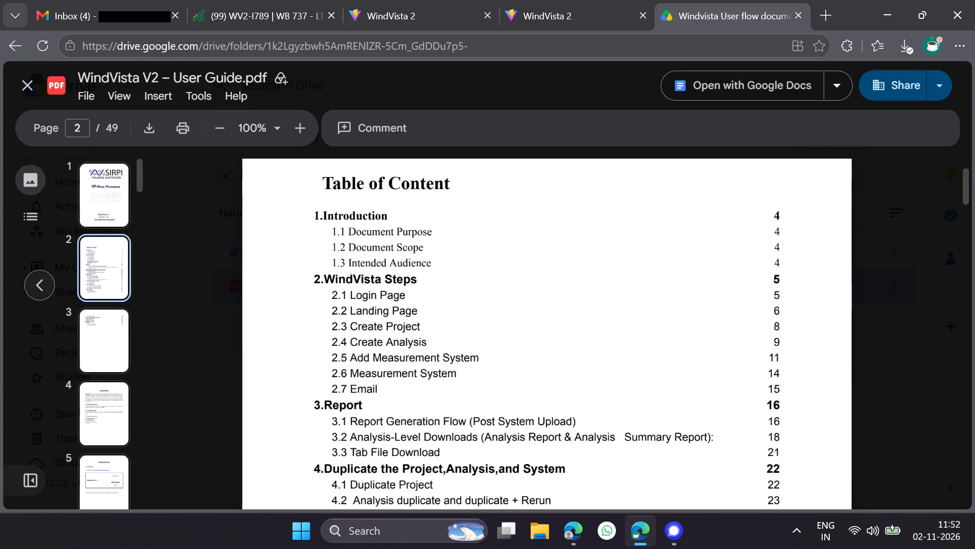
{"action": "scroll", "coordinate": [437, 339], "scroll_direction": "down", "scroll_amount": 20}
{"action": "scroll", "coordinate": [437, 339], "scroll_direction": "down", "scroll_amount": 12}
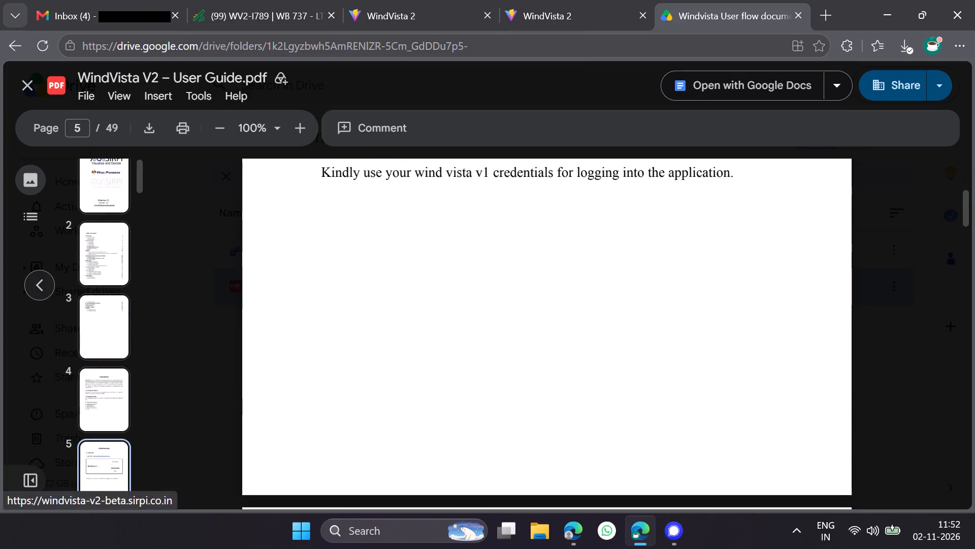
{"action": "scroll", "coordinate": [437, 339], "scroll_direction": "up", "scroll_amount": 15}
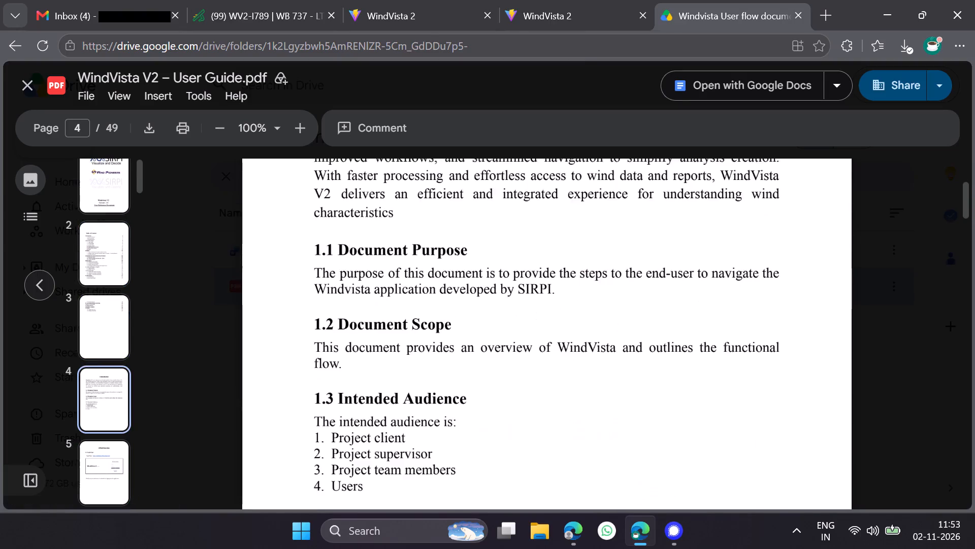
{"action": "scroll", "coordinate": [437, 339], "scroll_direction": "up", "scroll_amount": 19}
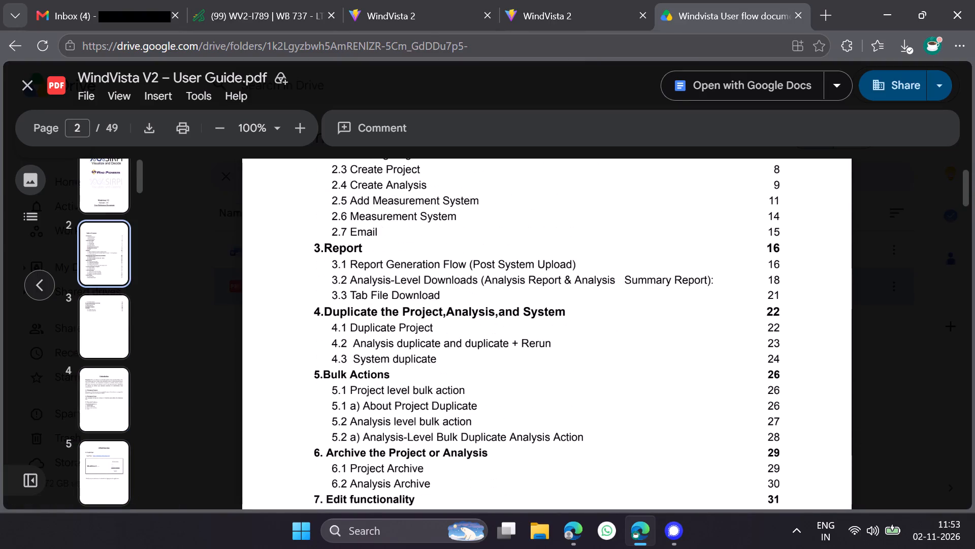
{"action": "scroll", "coordinate": [437, 339], "scroll_direction": "down", "scroll_amount": 5}
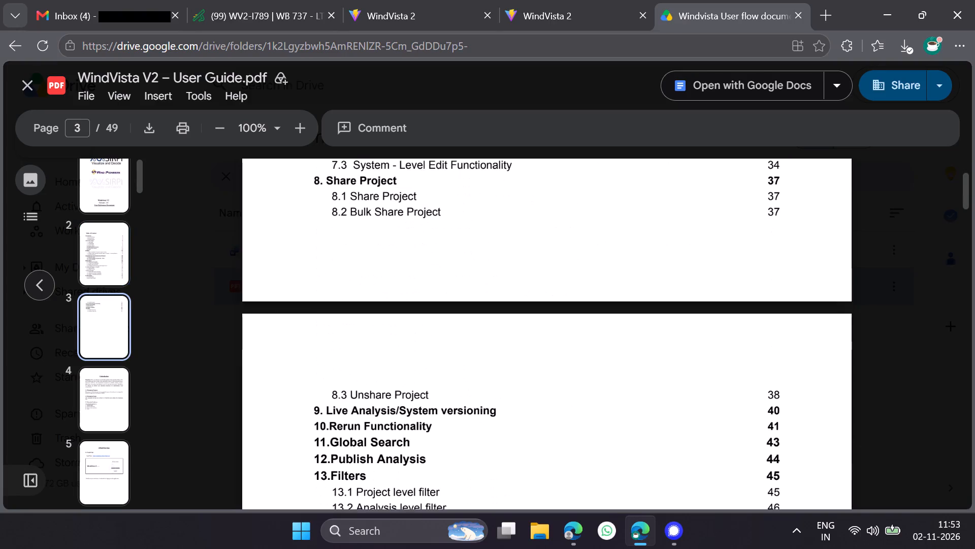
{"action": "scroll", "coordinate": [437, 339], "scroll_direction": "down", "scroll_amount": 7}
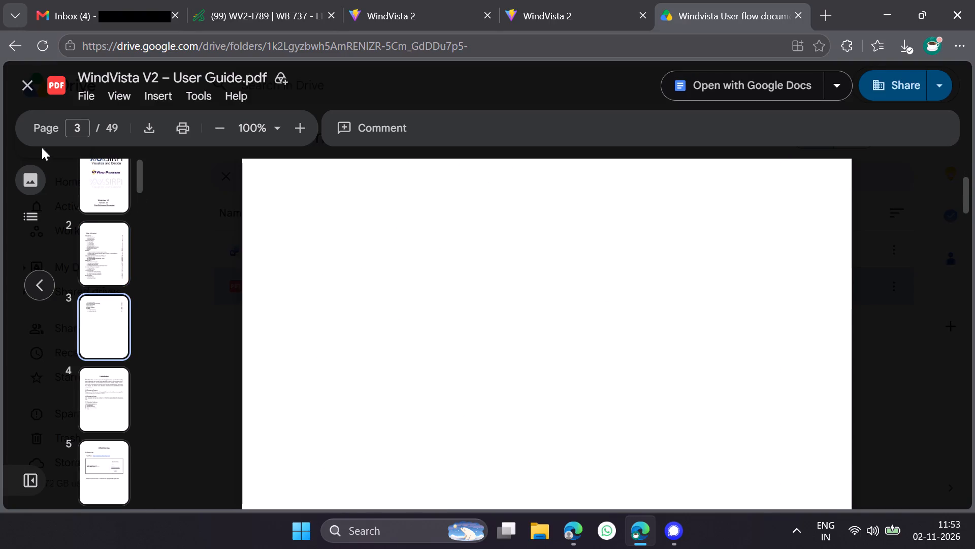
{"action": "left_click", "coordinate": [22, 74]}
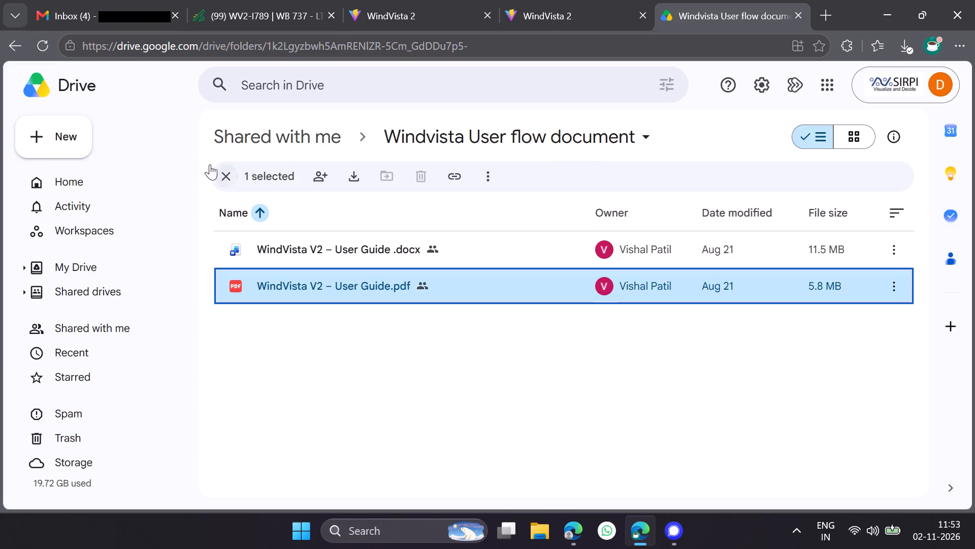
Return to the Shared with me list in Drive and look through the shared WindVista and testing documents.
{"action": "left_click", "coordinate": [219, 170]}
{"action": "left_click", "coordinate": [329, 138]}
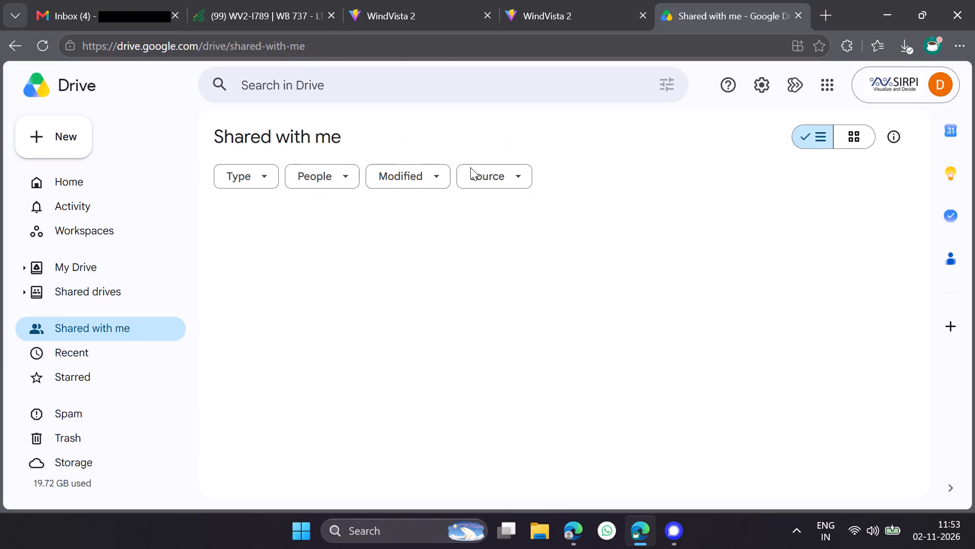
{"action": "scroll", "coordinate": [429, 323], "scroll_direction": "down", "scroll_amount": 6}
{"action": "scroll", "coordinate": [464, 378], "scroll_direction": "down", "scroll_amount": 7}
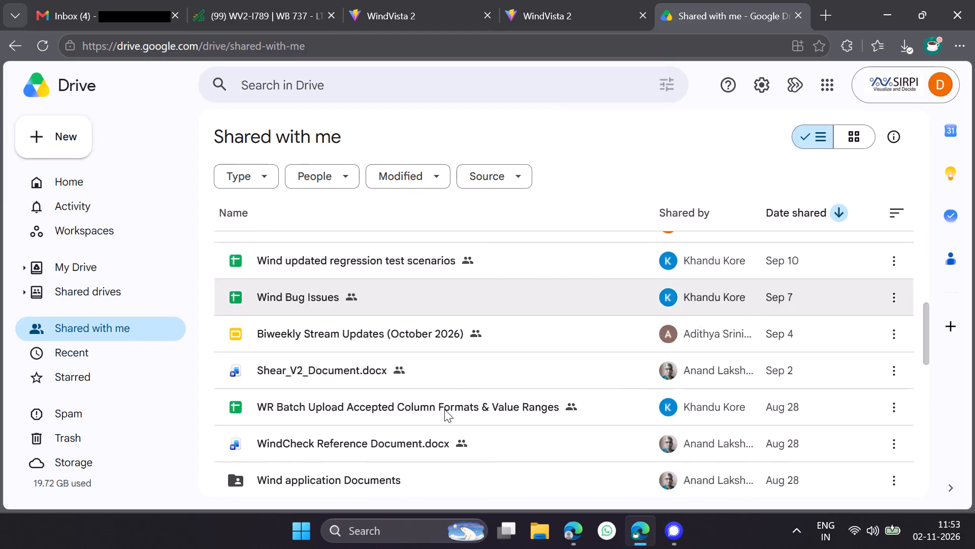
{"action": "scroll", "coordinate": [444, 410], "scroll_direction": "down", "scroll_amount": 6}
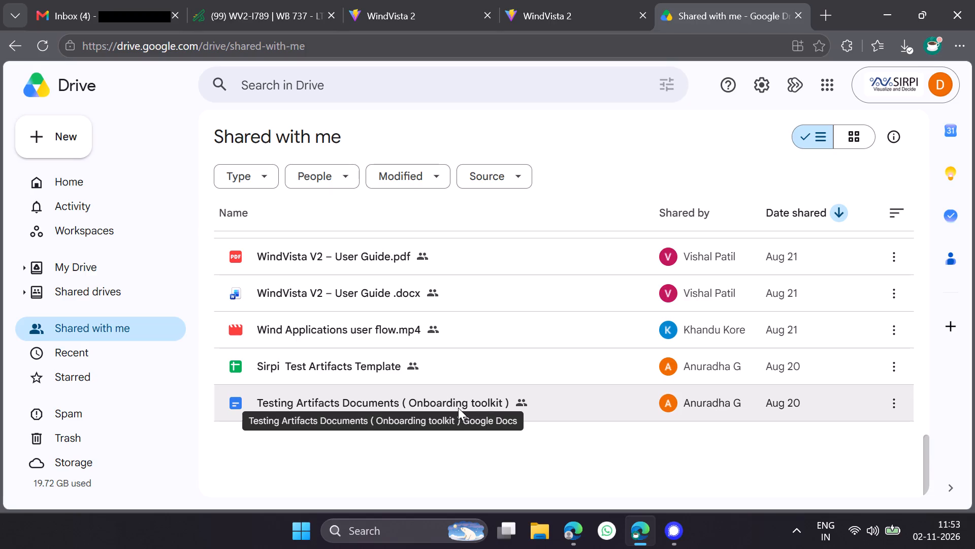
Look back through the Shared with me list, from the August files to the files shared in October.
{"action": "scroll", "coordinate": [458, 408], "scroll_direction": "up", "scroll_amount": 3}
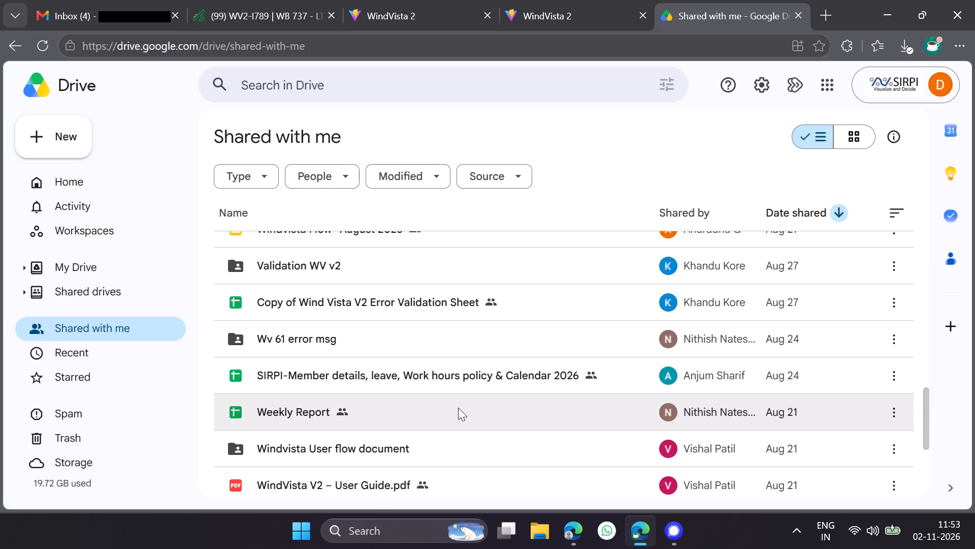
{"action": "scroll", "coordinate": [458, 408], "scroll_direction": "up", "scroll_amount": 5}
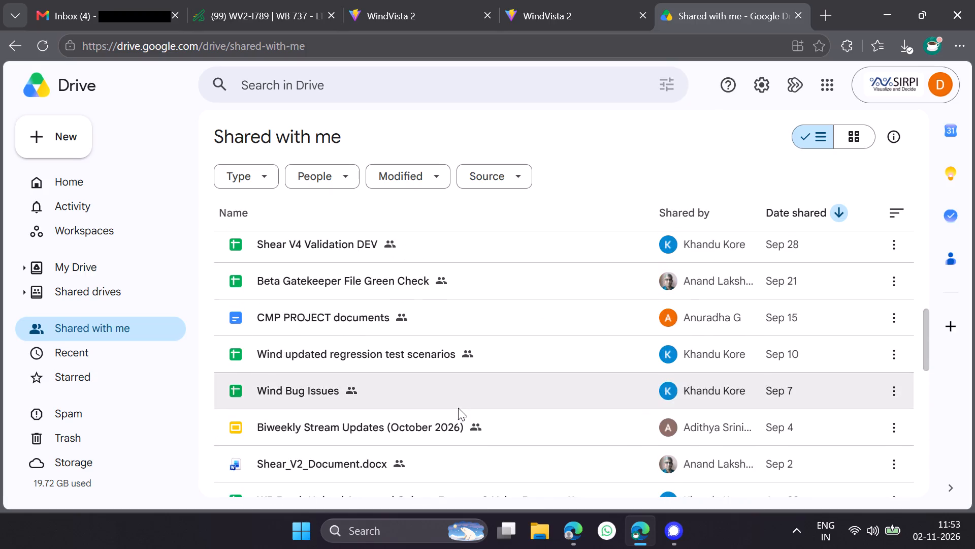
{"action": "scroll", "coordinate": [458, 408], "scroll_direction": "up", "scroll_amount": 4}
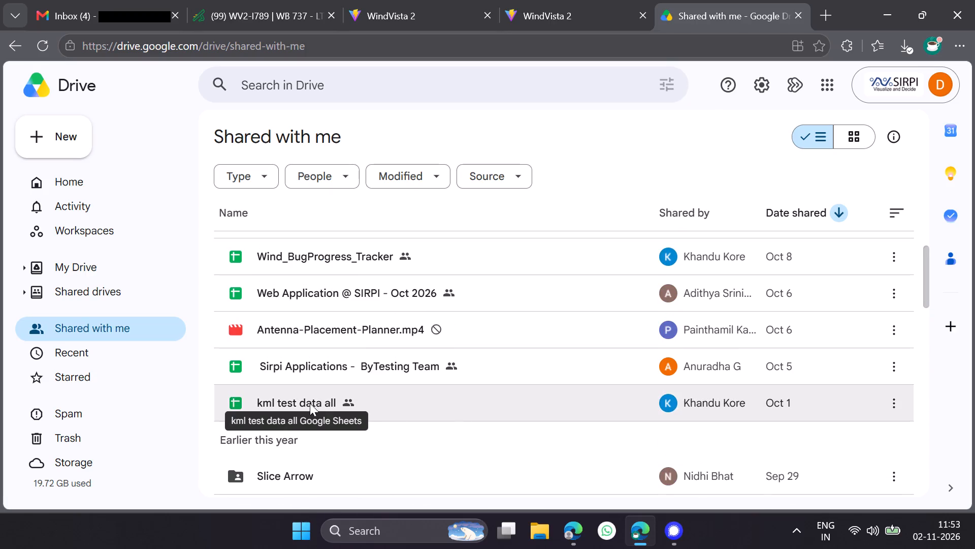
{"action": "scroll", "coordinate": [463, 416], "scroll_direction": "up", "scroll_amount": 10}
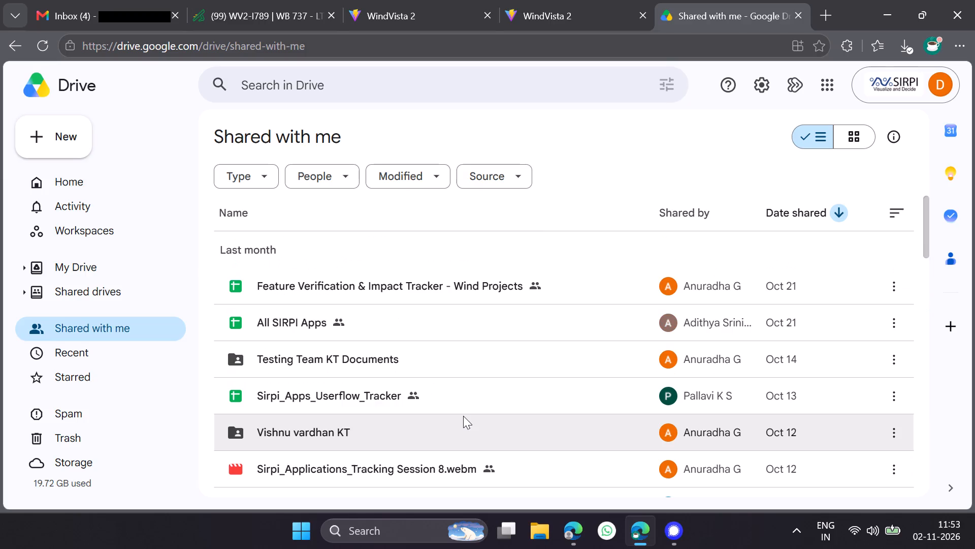
{"action": "scroll", "coordinate": [463, 416], "scroll_direction": "up", "scroll_amount": 4}
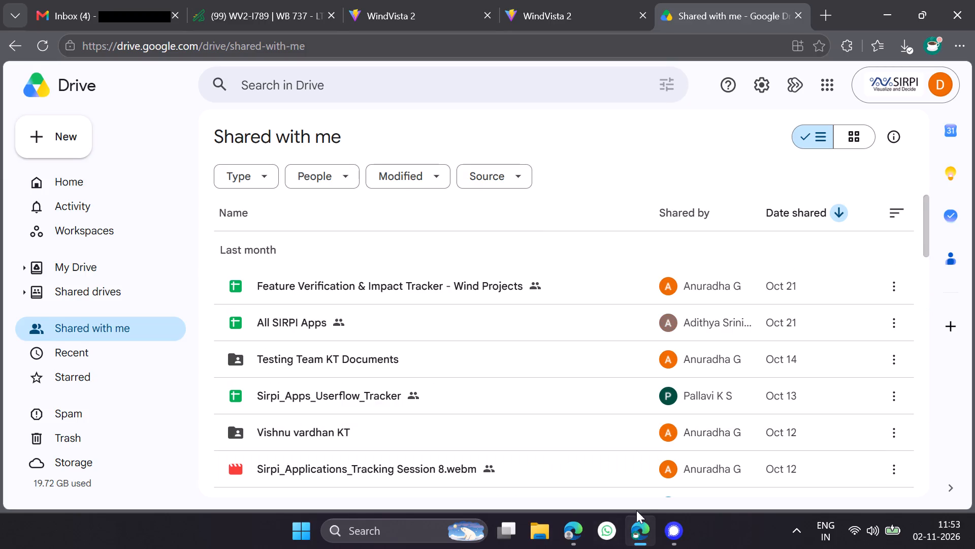
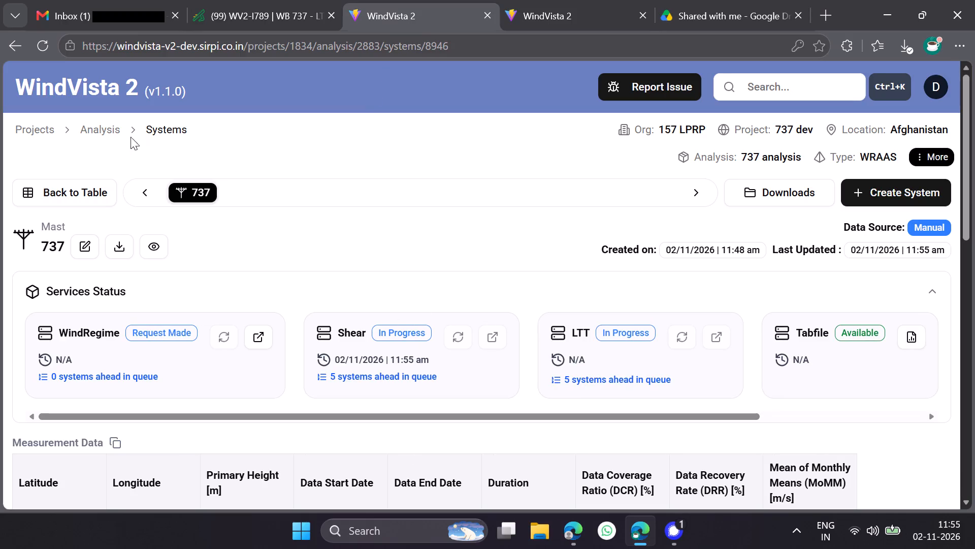
Return from the 737 system page to the project's analysis list on both the WindVista dev and beta sites.
{"action": "left_click", "coordinate": [96, 126]}
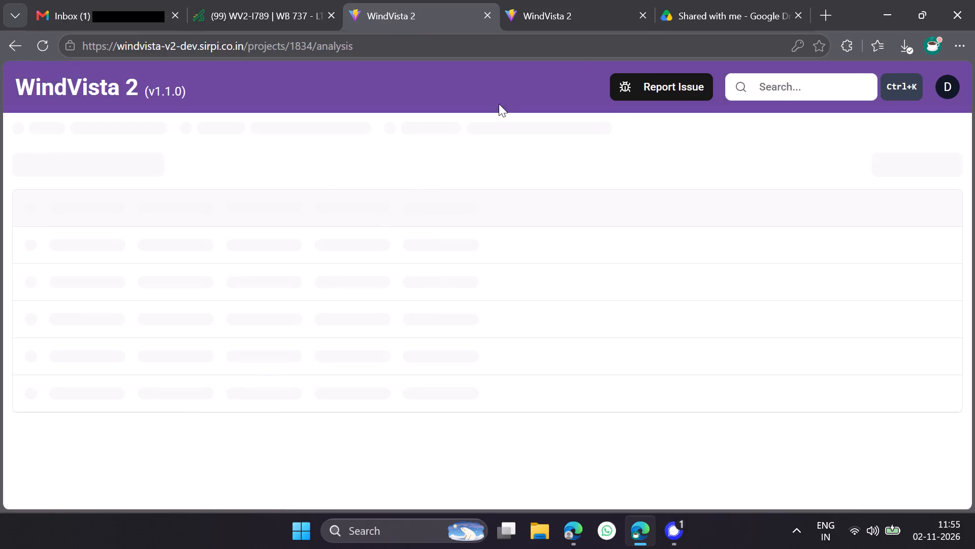
{"action": "left_click", "coordinate": [612, 0]}
{"action": "left_click", "coordinate": [99, 131]}
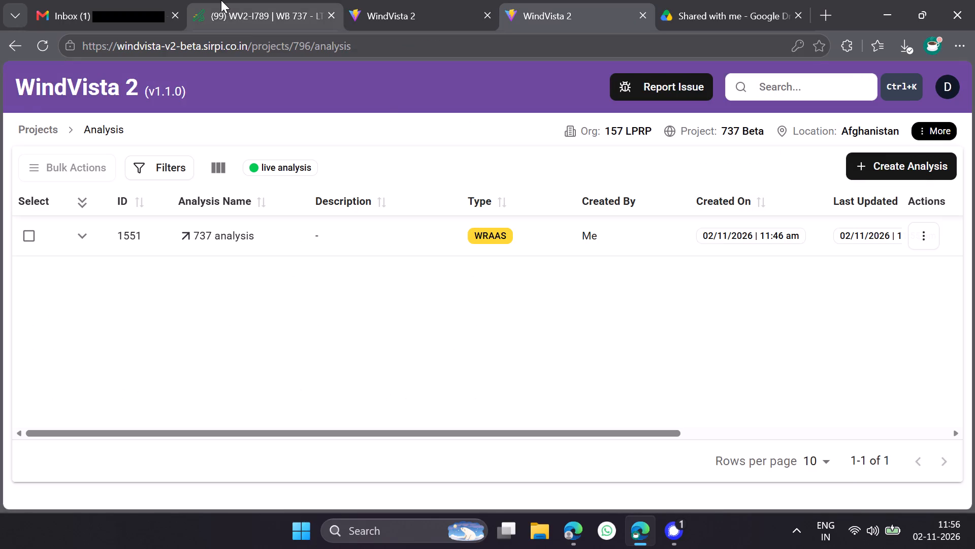
Switch to the WB 737 - LT downloads item in Zoho Sprints to consult its comments.
{"action": "left_click", "coordinate": [289, 0]}
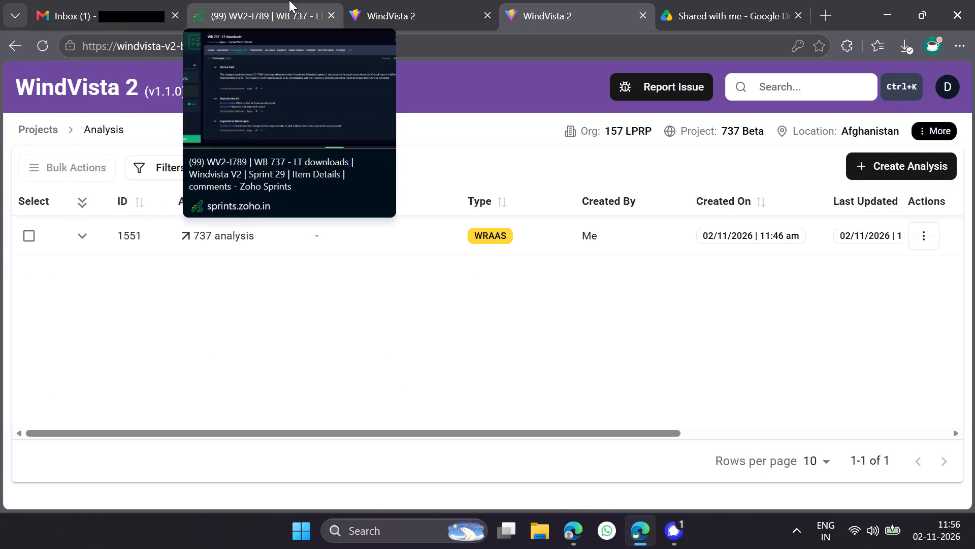
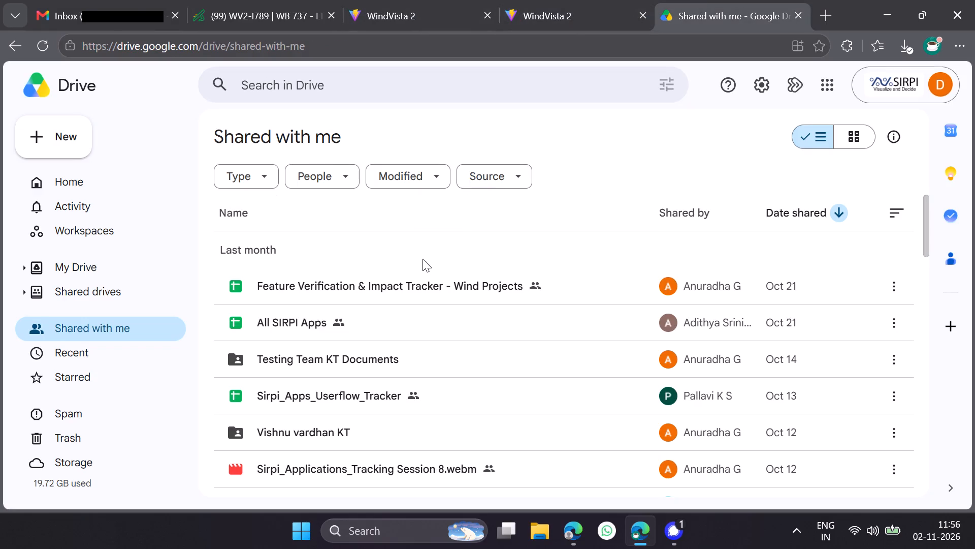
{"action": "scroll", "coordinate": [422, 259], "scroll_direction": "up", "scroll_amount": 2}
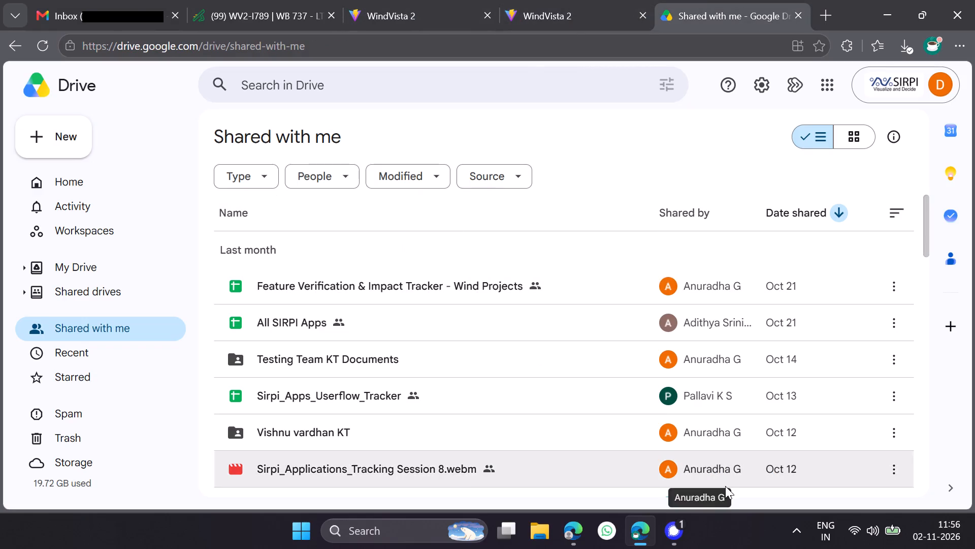
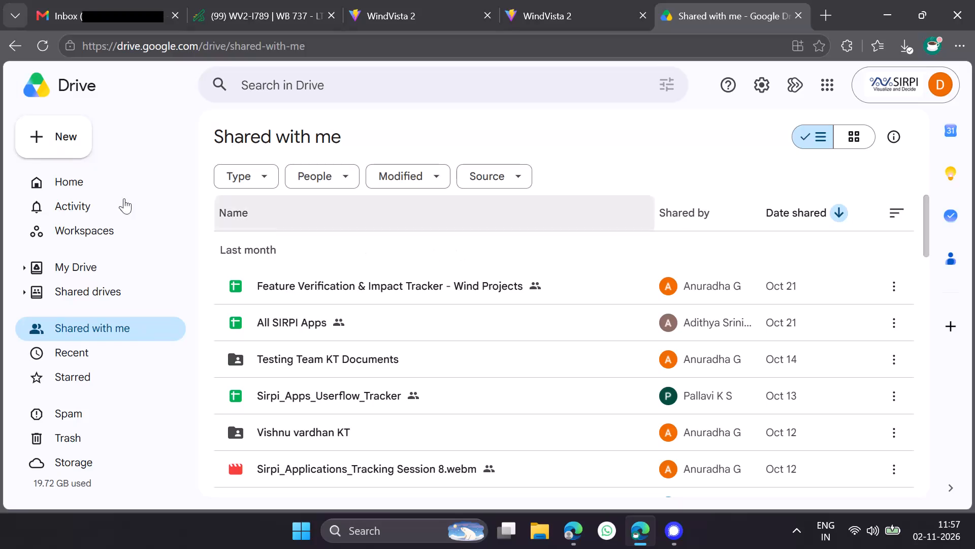
Go to the Drive home page.
{"action": "left_click", "coordinate": [55, 177]}
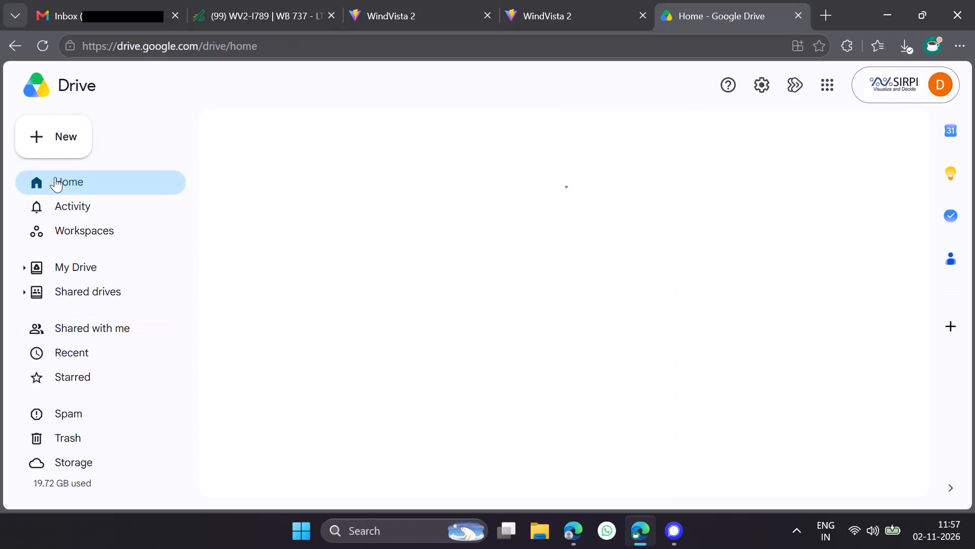
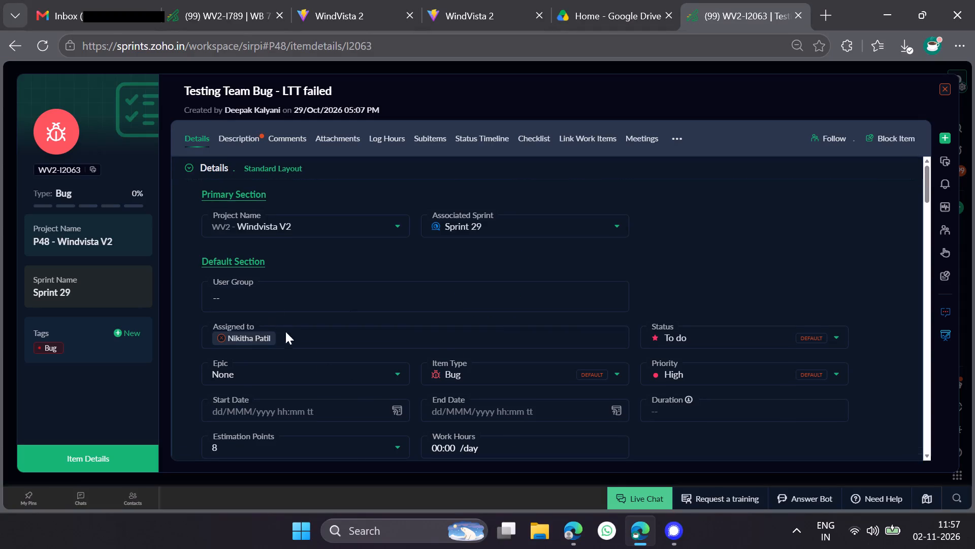
Look through the details and description of bug WV2-I2063 and examine its attached screenshot enlarged.
{"action": "scroll", "coordinate": [285, 331], "scroll_direction": "down", "scroll_amount": 3}
{"action": "scroll", "coordinate": [285, 331], "scroll_direction": "up", "scroll_amount": 2}
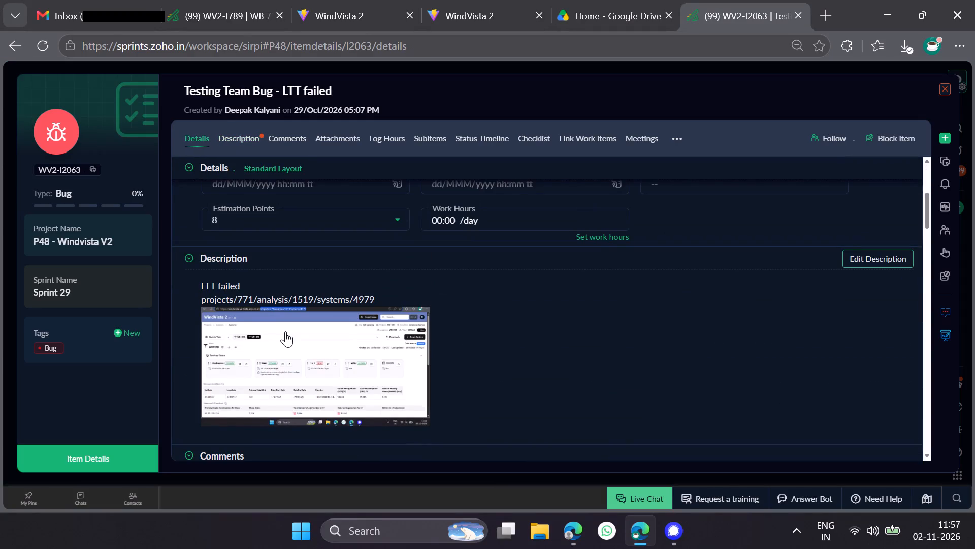
{"action": "left_click", "coordinate": [285, 331]}
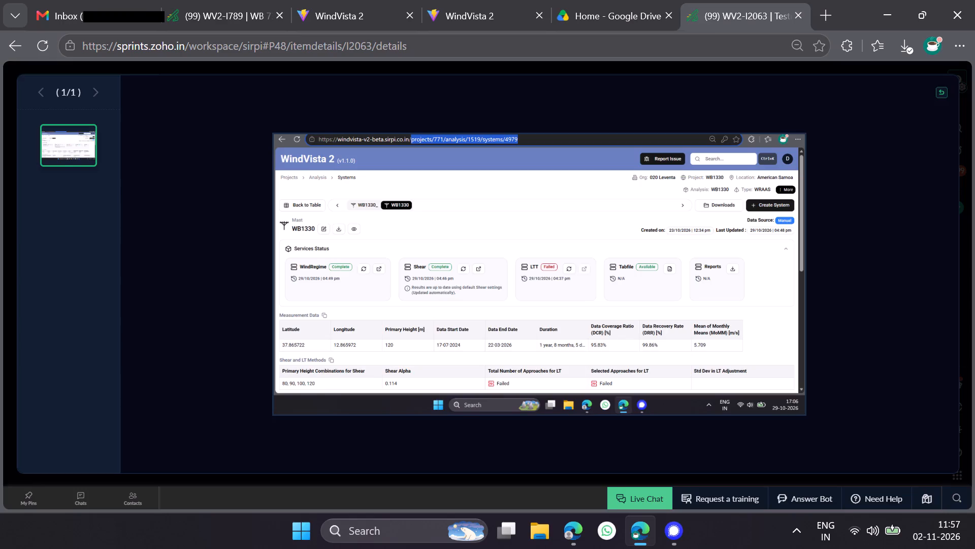
{"action": "key", "text": "Escape"}
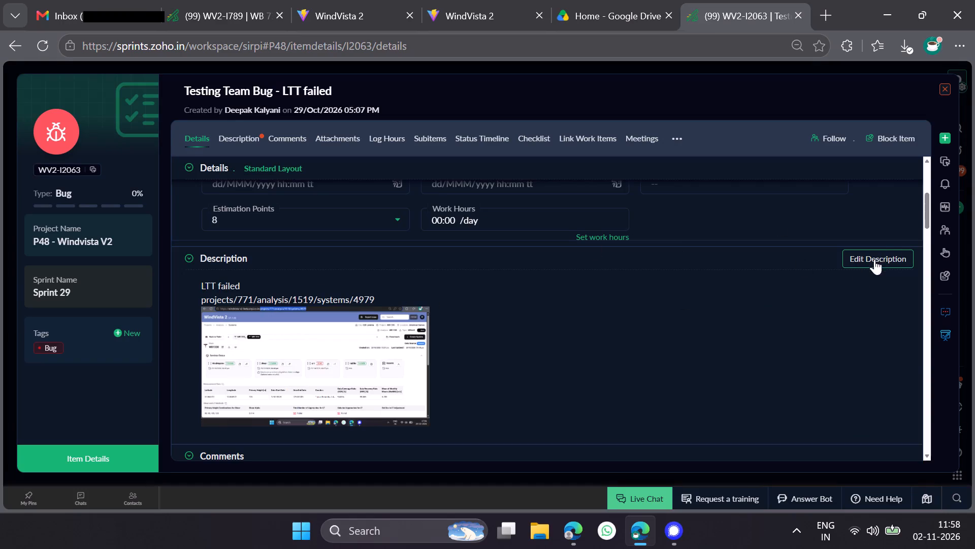
Open the LTT failed bug's description for editing and copy the path projects/771/analysis/1519/systems/4979 from it.
{"action": "left_click", "coordinate": [874, 259]}
{"action": "left_click", "coordinate": [276, 219]}
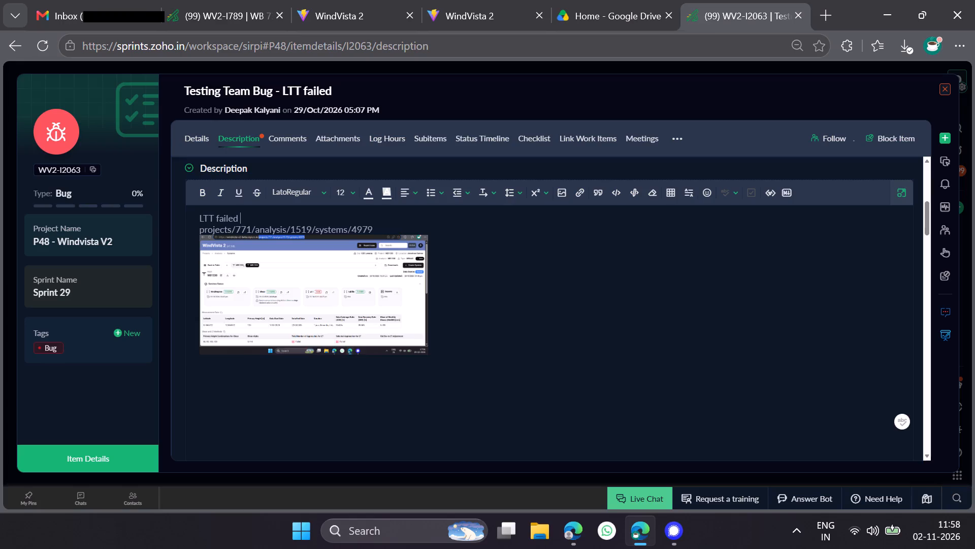
{"action": "left_click_drag", "start_coordinate": [388, 228], "coordinate": [207, 226]}
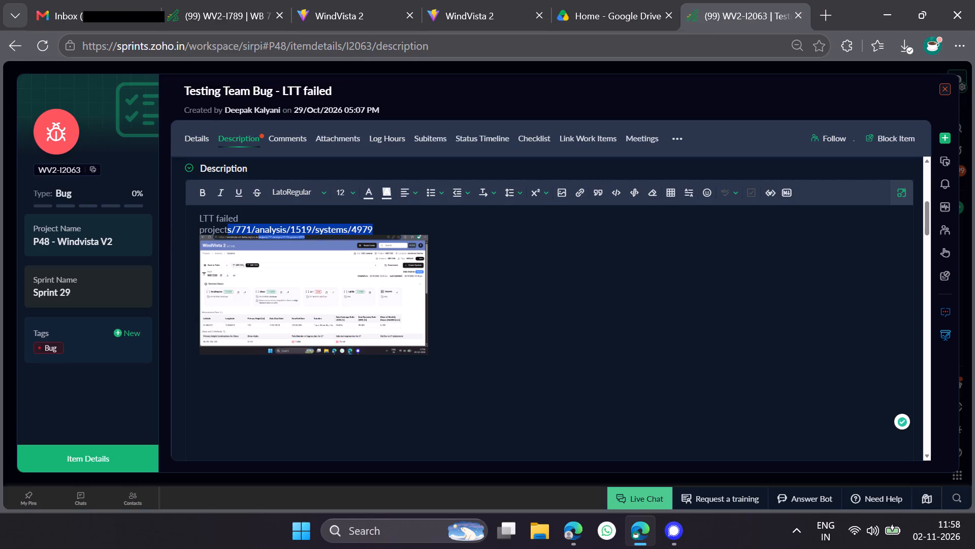
{"action": "left_click_drag", "start_coordinate": [207, 226], "coordinate": [188, 226]}
{"action": "key", "text": "ctrl+c"}
{"action": "scroll", "coordinate": [607, 278], "scroll_direction": "down", "scroll_amount": 4}
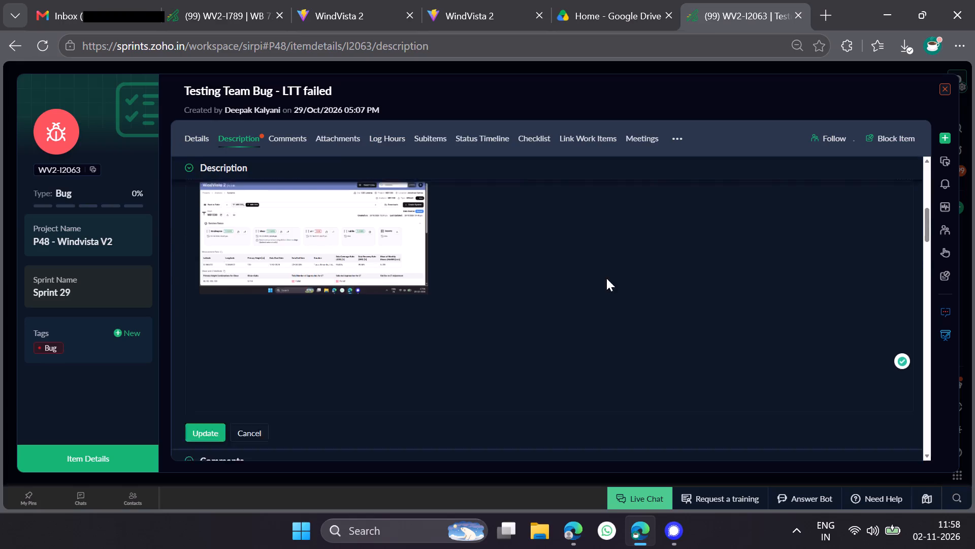
{"action": "left_click", "coordinate": [255, 193]}
Start a new comment on the LTT failed bug.
{"action": "scroll", "coordinate": [267, 257], "scroll_direction": "down", "scroll_amount": 2}
{"action": "scroll", "coordinate": [278, 250], "scroll_direction": "up", "scroll_amount": 3}
{"action": "left_click", "coordinate": [316, 376]}
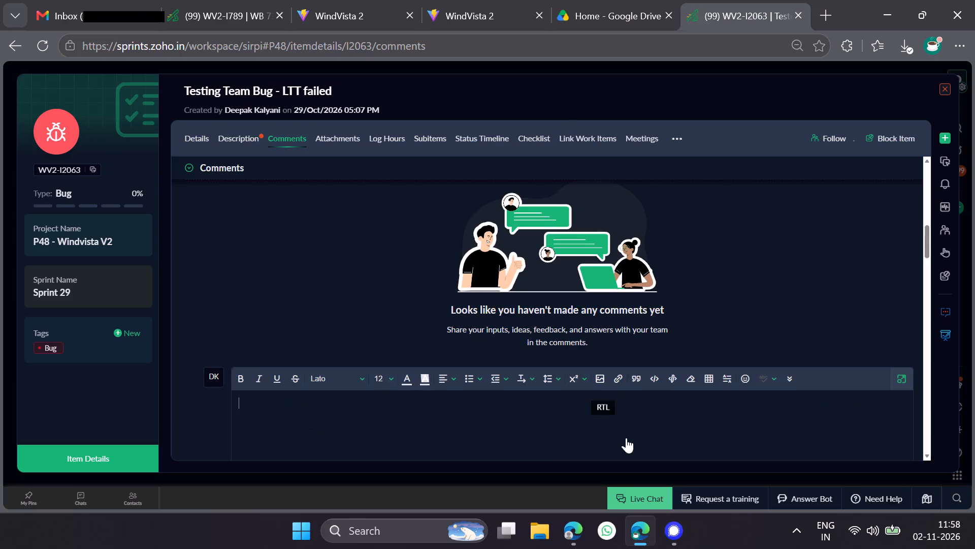
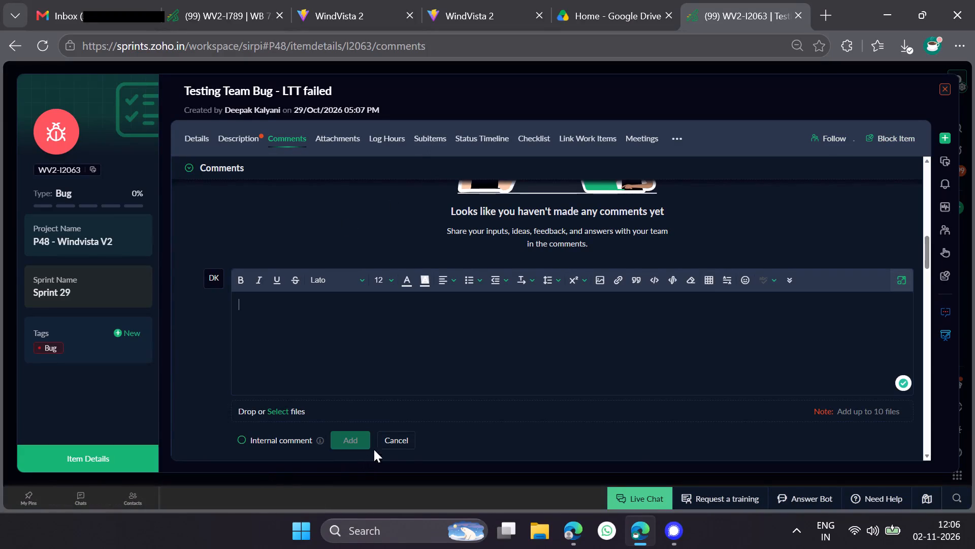
Discard the blank comment on bug WV2-I2063, look through the item's details and attachments sections, and close it.
{"action": "left_click", "coordinate": [404, 441]}
{"action": "scroll", "coordinate": [330, 321], "scroll_direction": "up", "scroll_amount": 12}
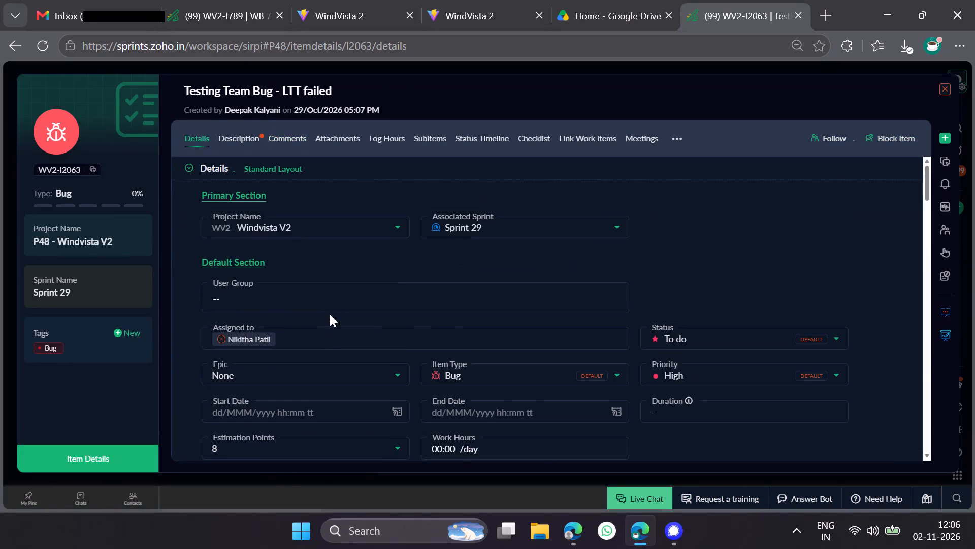
{"action": "scroll", "coordinate": [330, 314], "scroll_direction": "up", "scroll_amount": 1}
{"action": "scroll", "coordinate": [330, 314], "scroll_direction": "down", "scroll_amount": 12}
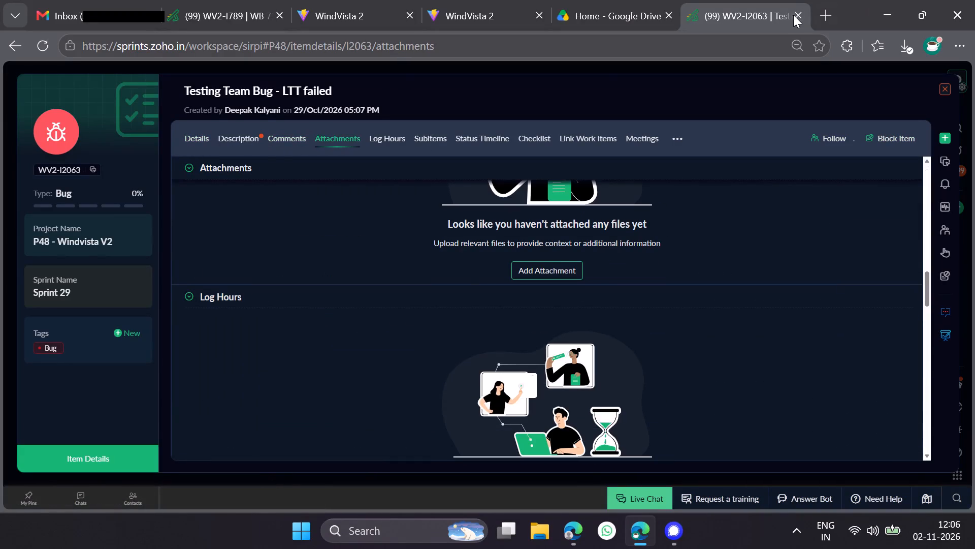
{"action": "left_click", "coordinate": [795, 10]}
Switch past the WindVista beta analysis page to the Google Drive home page with its suggested folders and files.
{"action": "left_click", "coordinate": [526, 0]}
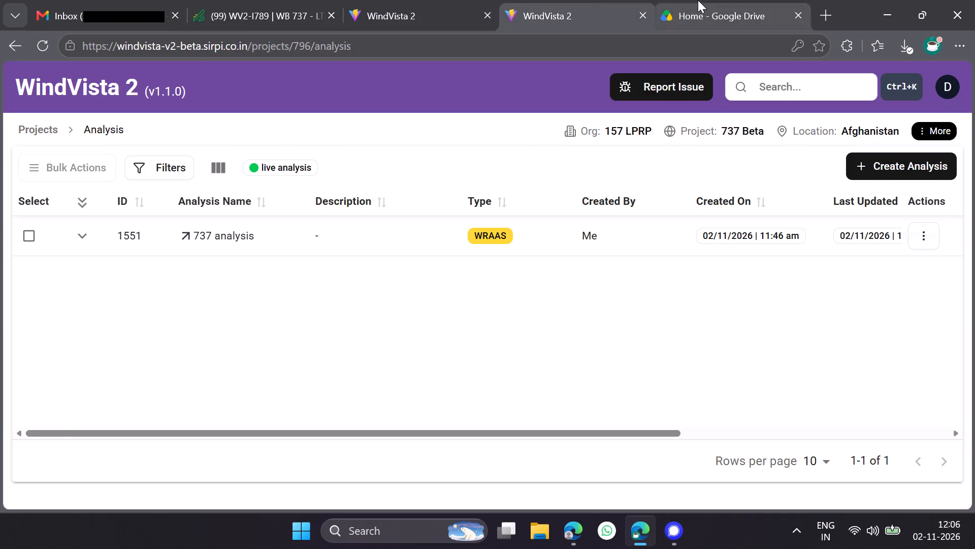
{"action": "left_click", "coordinate": [698, 0]}
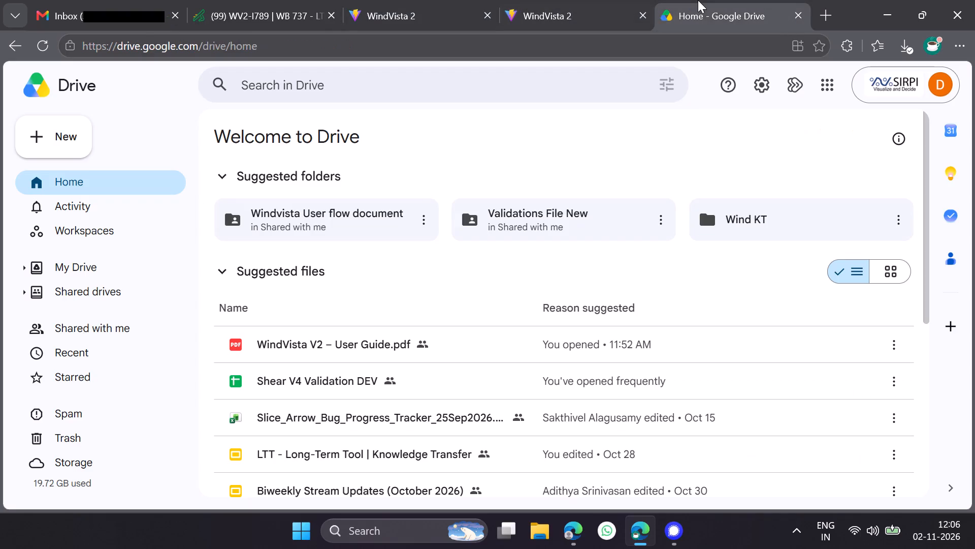
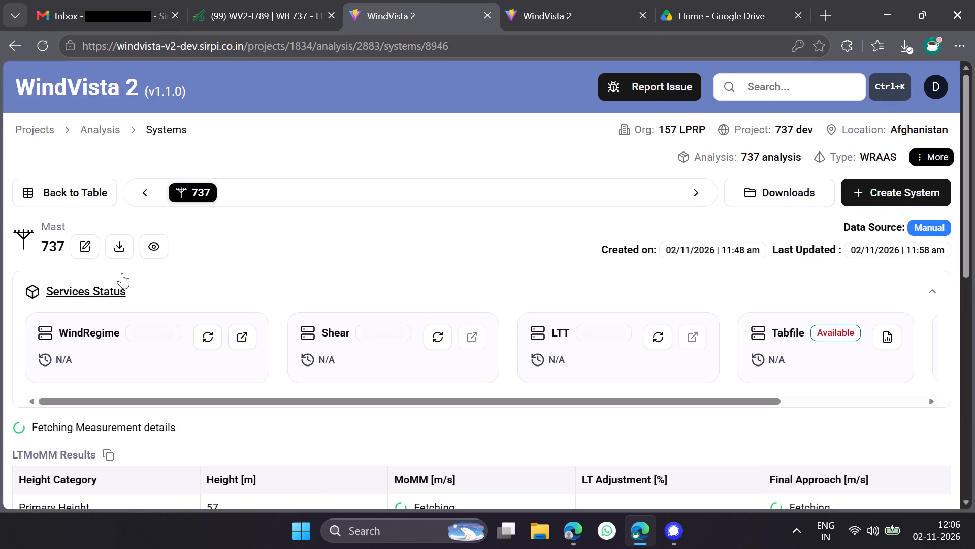
Open the 737 mast system of the 737 analysis on beta and view its services status alongside the dev one.
{"action": "left_click", "coordinate": [276, 252]}
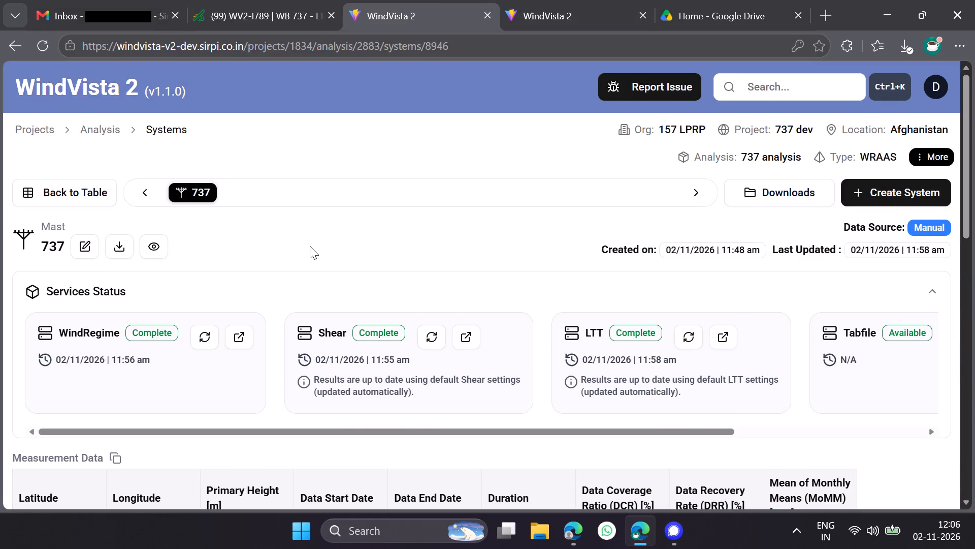
{"action": "left_click", "coordinate": [624, 0]}
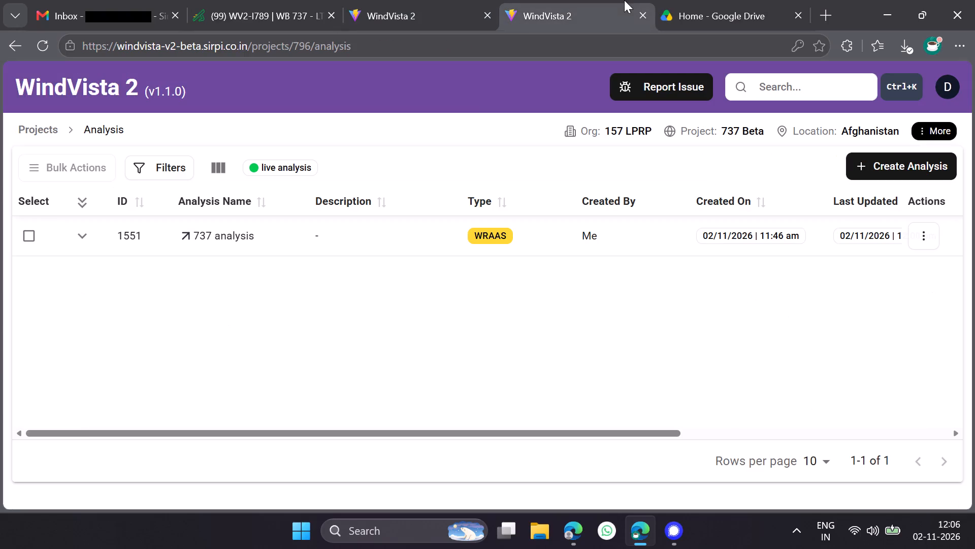
{"action": "left_click", "coordinate": [229, 237]}
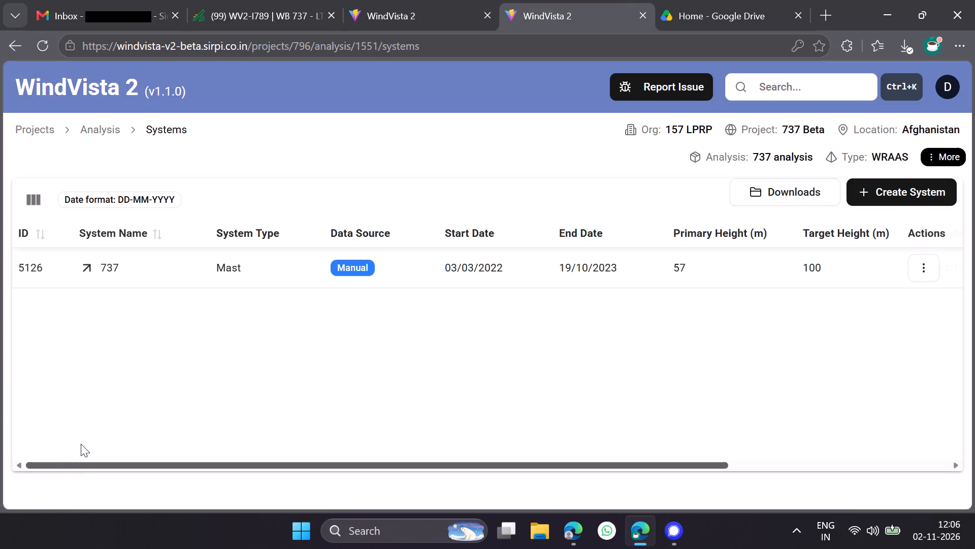
{"action": "left_click", "coordinate": [115, 273]}
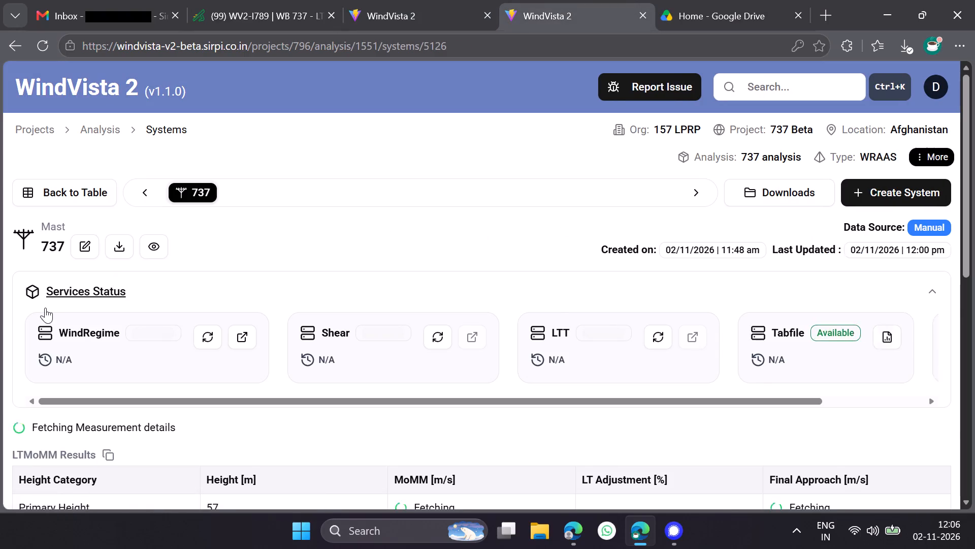
{"action": "left_click_drag", "start_coordinate": [648, 432], "coordinate": [951, 426]}
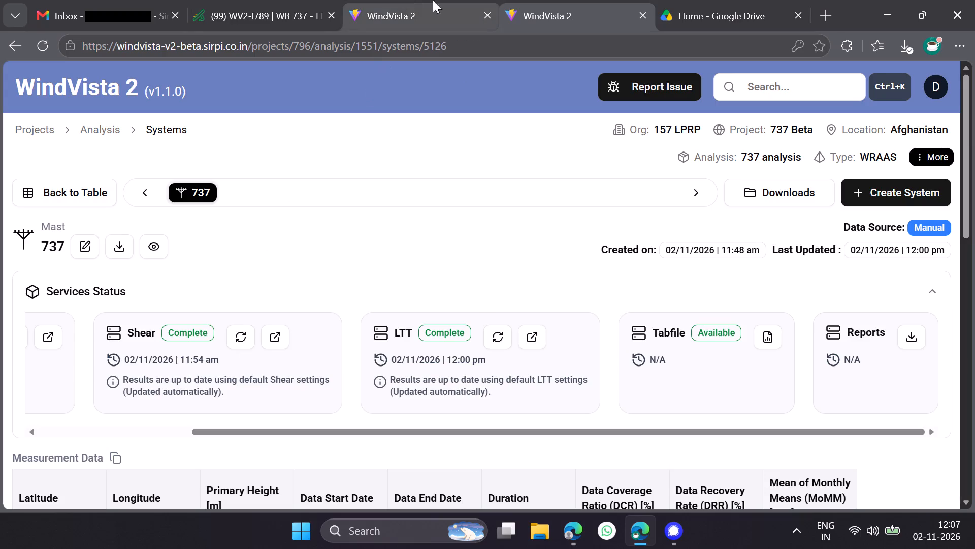
Rename the analysis in the 737 Beta project as "737 Beta analysis" and save it.
{"action": "left_click", "coordinate": [102, 135]}
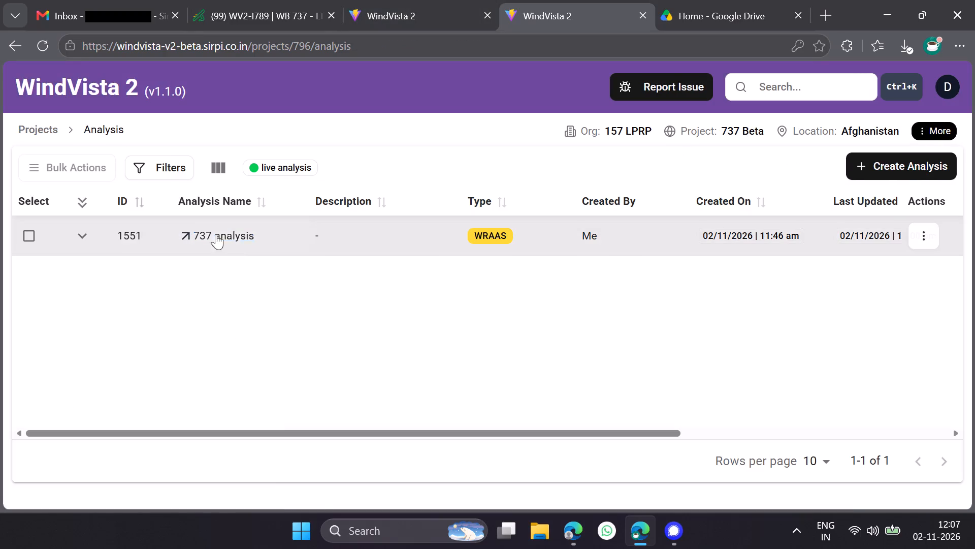
{"action": "left_click", "coordinate": [245, 228]}
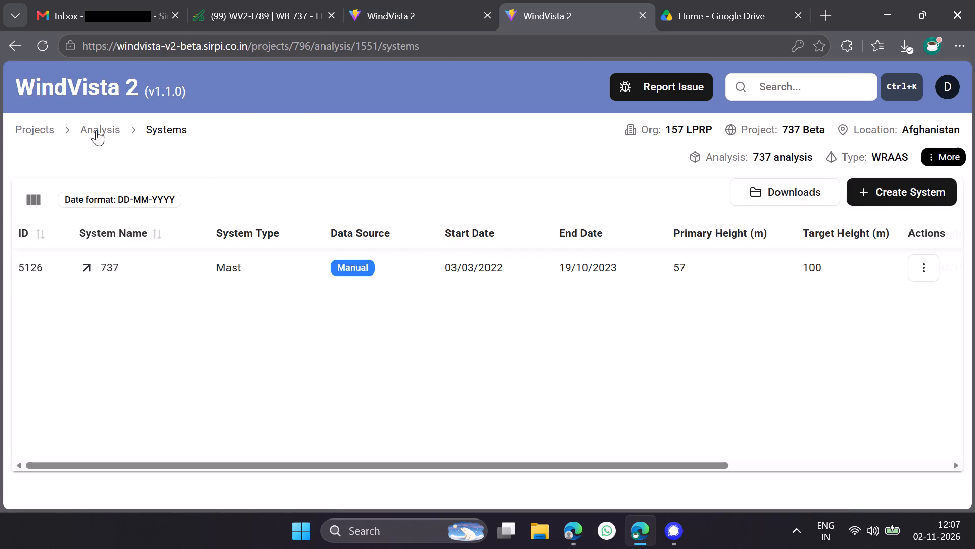
{"action": "left_click", "coordinate": [101, 129]}
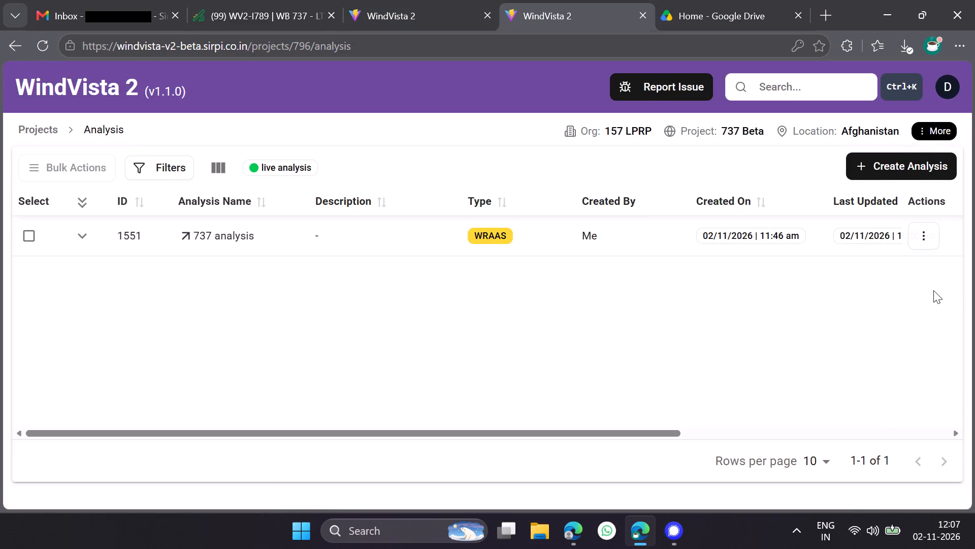
{"action": "left_click", "coordinate": [919, 235]}
{"action": "left_click", "coordinate": [896, 284]}
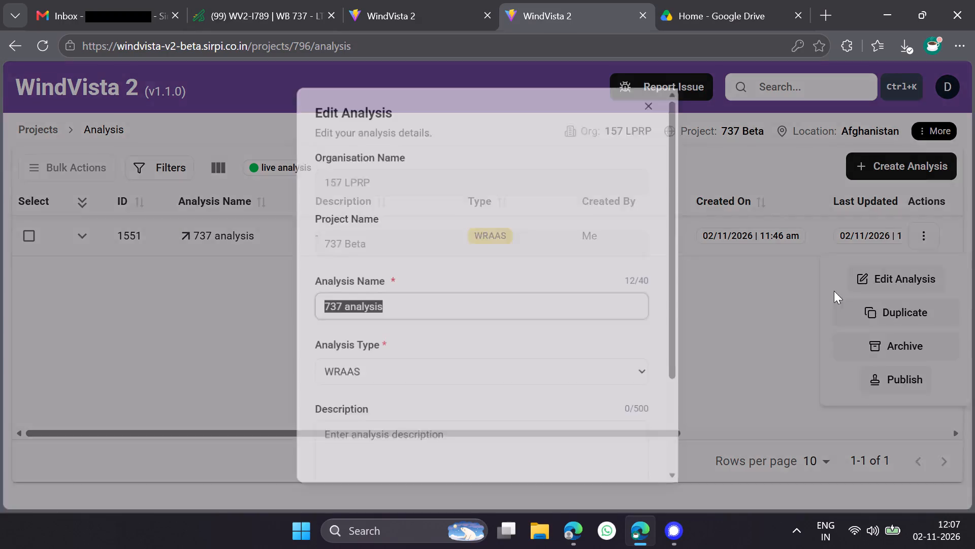
{"action": "left_click", "coordinate": [345, 306]}
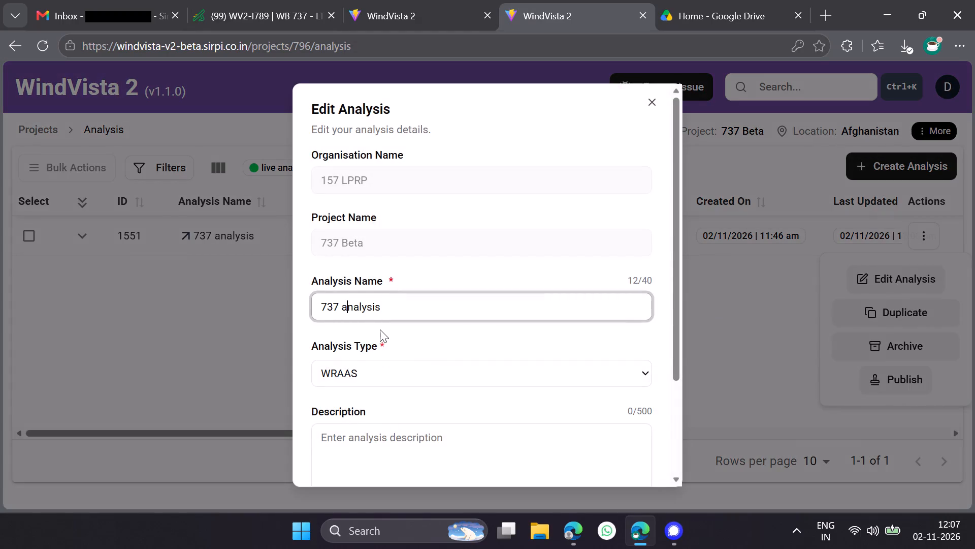
{"action": "key", "text": "Left"}
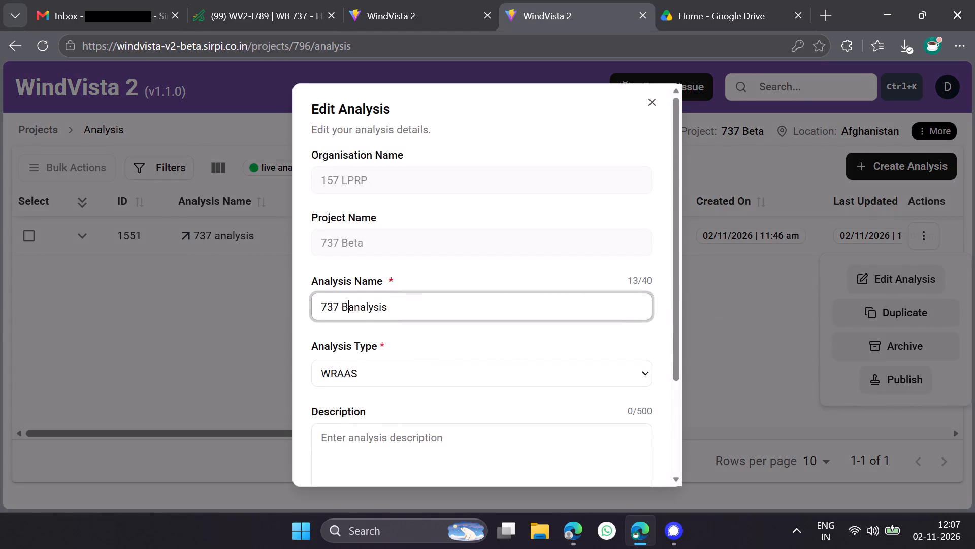
{"action": "type", "text": "eta"}
{"action": "key", "text": "space"}
{"action": "scroll", "coordinate": [301, 329], "scroll_direction": "down", "scroll_amount": 9}
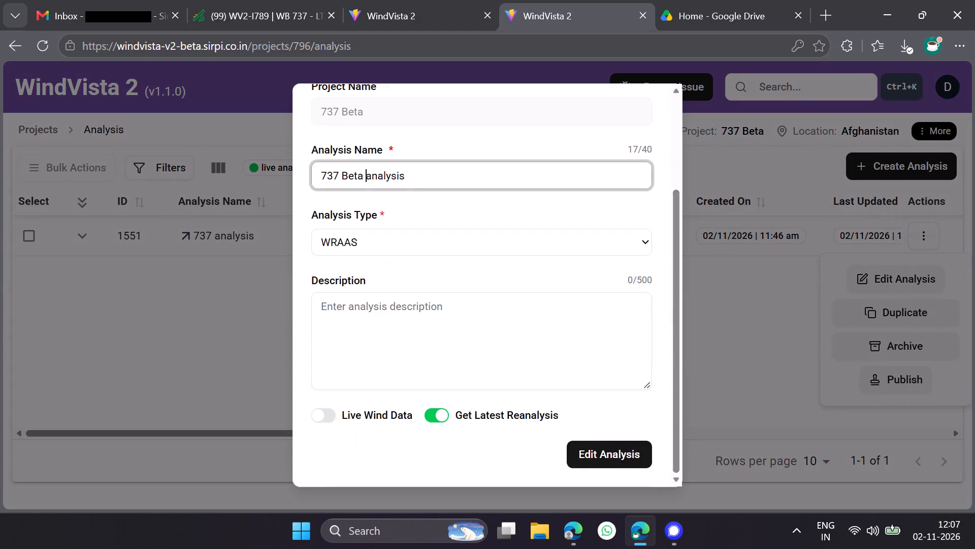
{"action": "left_click", "coordinate": [618, 457]}
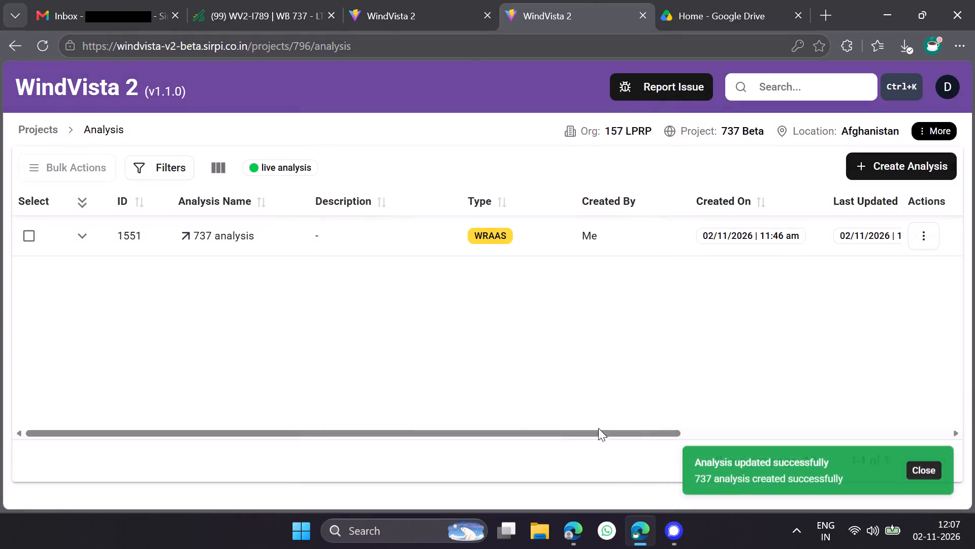
On the dev site, rename the analysis in the 737 dev project as "737 Dev analysis" and save it.
{"action": "left_click", "coordinate": [463, 0]}
{"action": "left_click", "coordinate": [111, 124]}
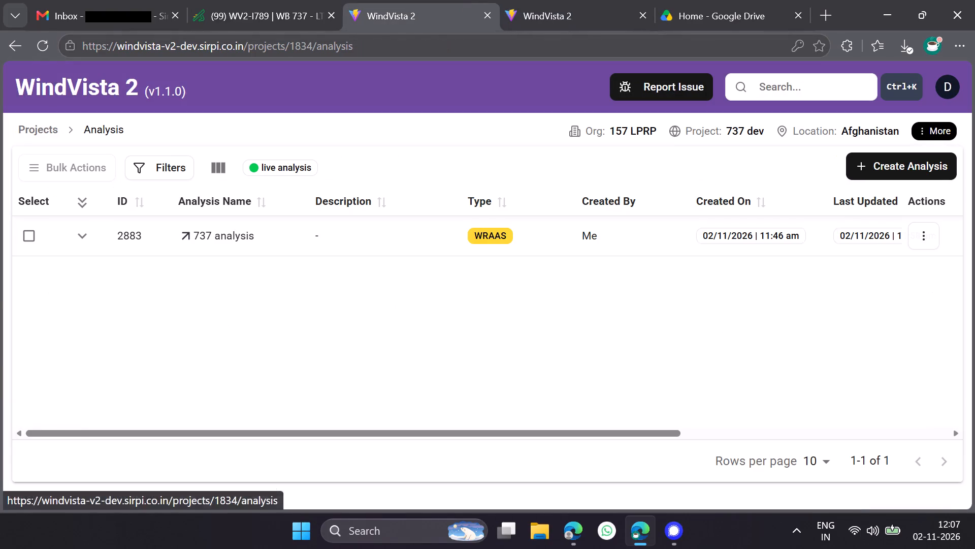
{"action": "left_click", "coordinate": [924, 239]}
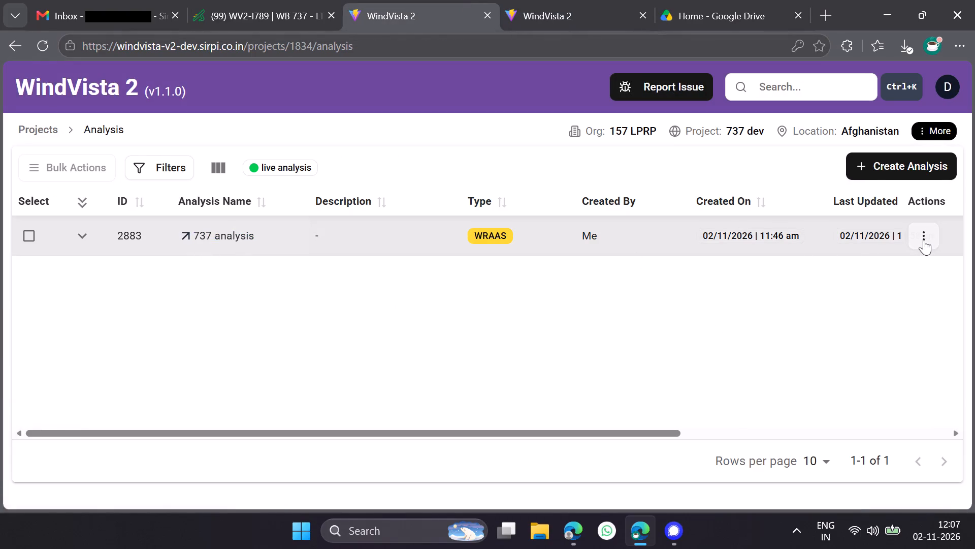
{"action": "left_click", "coordinate": [906, 277]}
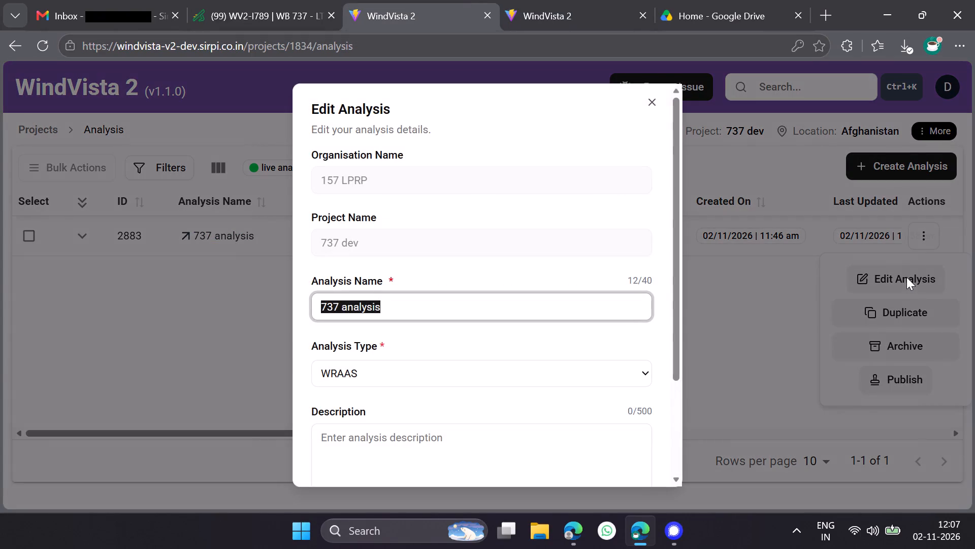
{"action": "left_click", "coordinate": [339, 312]}
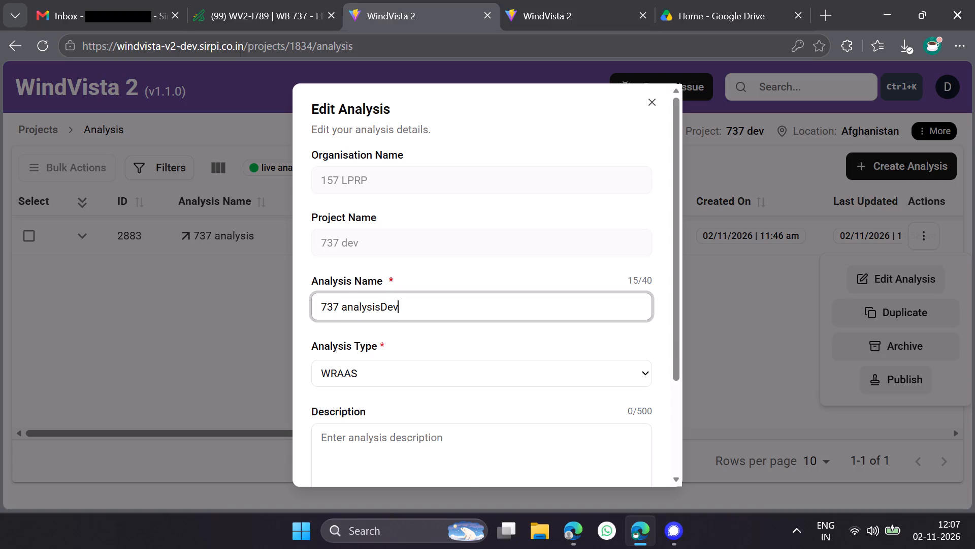
{"action": "left_click_drag", "start_coordinate": [410, 322], "coordinate": [365, 322]}
{"action": "left_click_drag", "start_coordinate": [413, 305], "coordinate": [338, 318]}
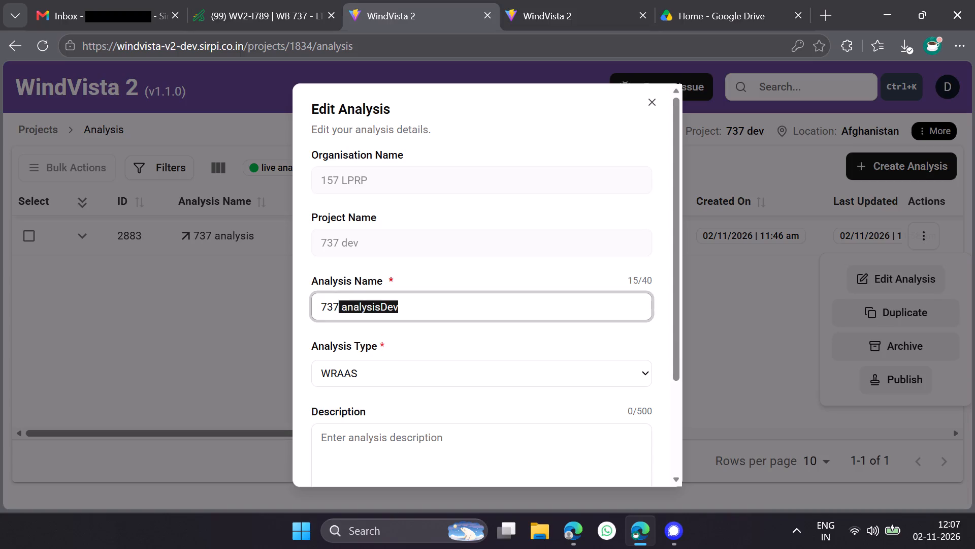
{"action": "left_click_drag", "start_coordinate": [338, 318], "coordinate": [280, 337]}
{"action": "type", "text": "737"}
{"action": "key", "text": "space"}
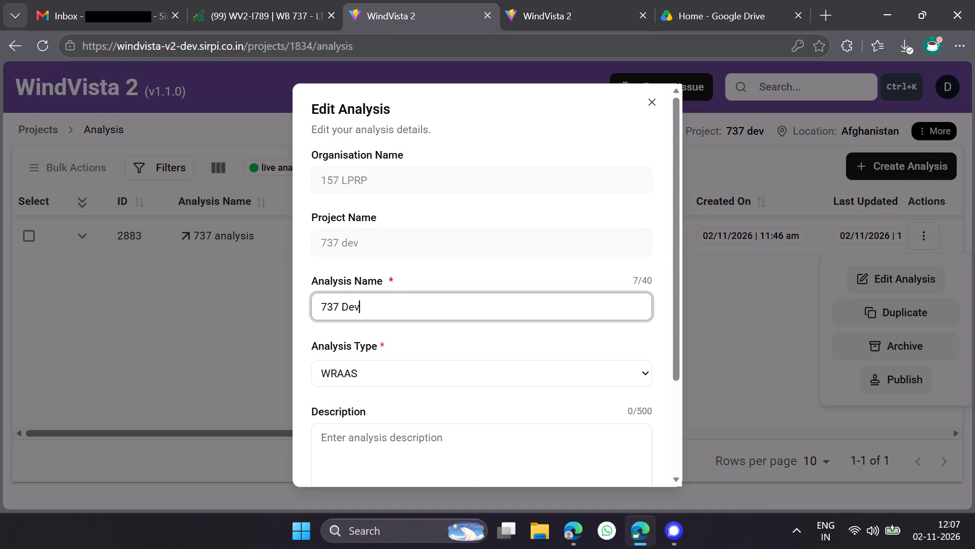
{"action": "type", "text": "analysis"}
{"action": "left_click", "coordinate": [577, 0]}
{"action": "left_click", "coordinate": [422, 0]}
{"action": "scroll", "coordinate": [543, 348], "scroll_direction": "down", "scroll_amount": 7}
{"action": "left_click", "coordinate": [636, 458]}
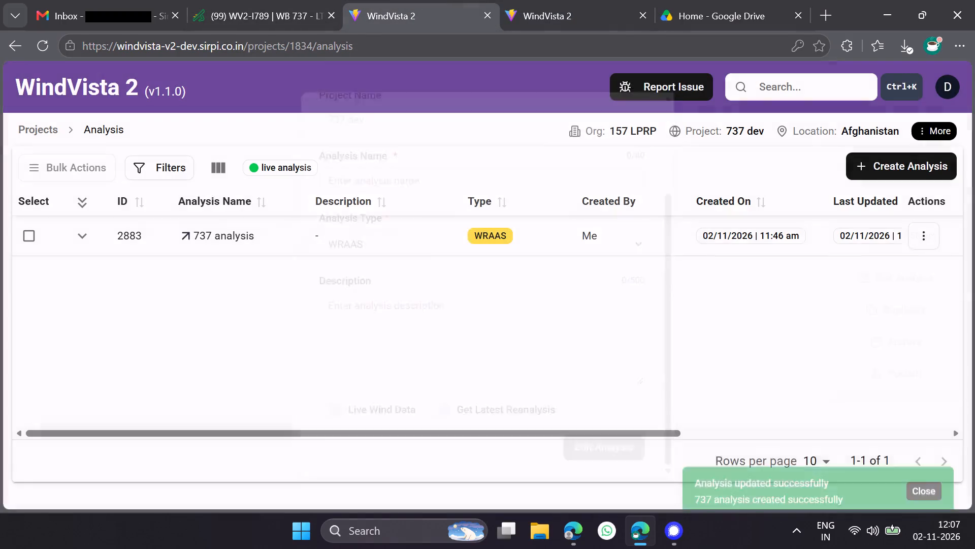
Rename the mast system in the 737 Dev analysis as "737 Dev", keeping its measurement file and configuration.
{"action": "left_click", "coordinate": [223, 234]}
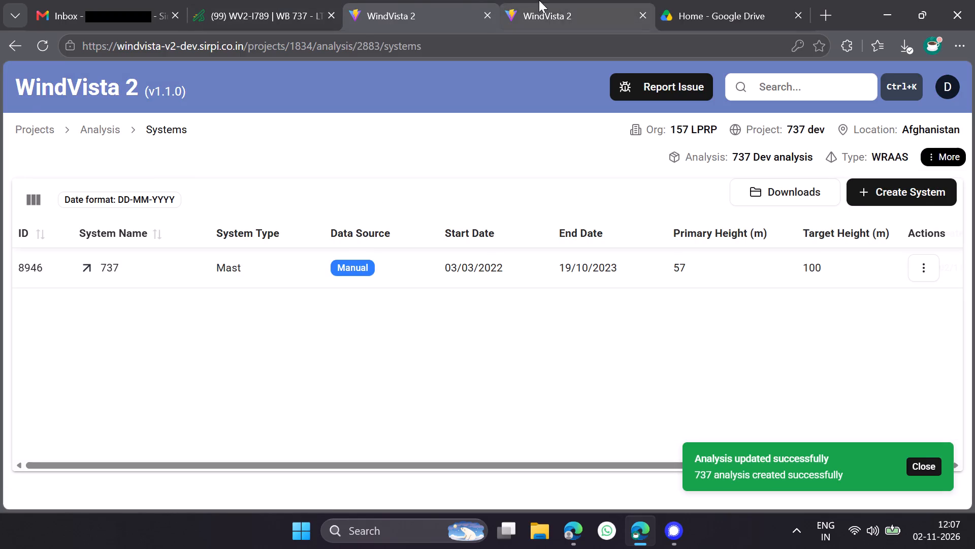
{"action": "left_click", "coordinate": [927, 269]}
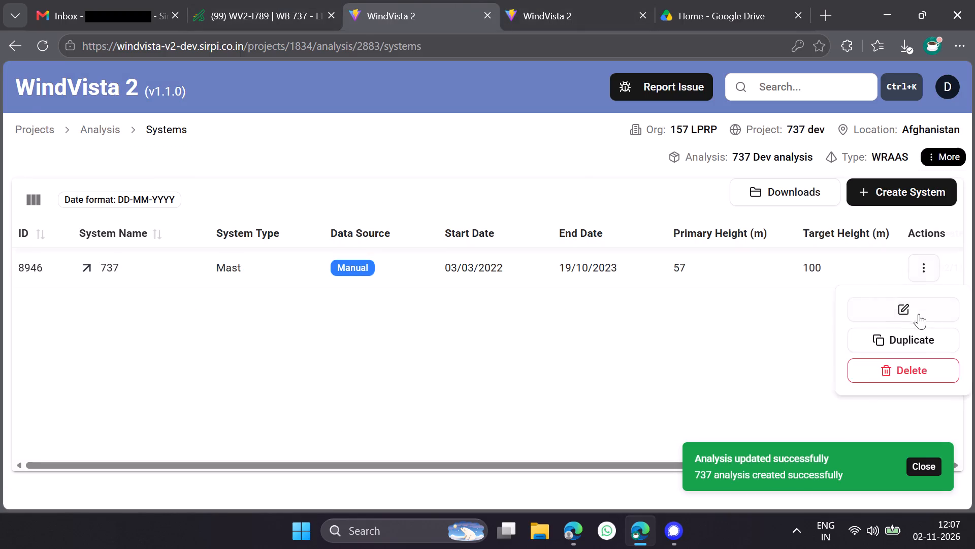
{"action": "left_click", "coordinate": [888, 308]}
{"action": "scroll", "coordinate": [377, 368], "scroll_direction": "down", "scroll_amount": 7}
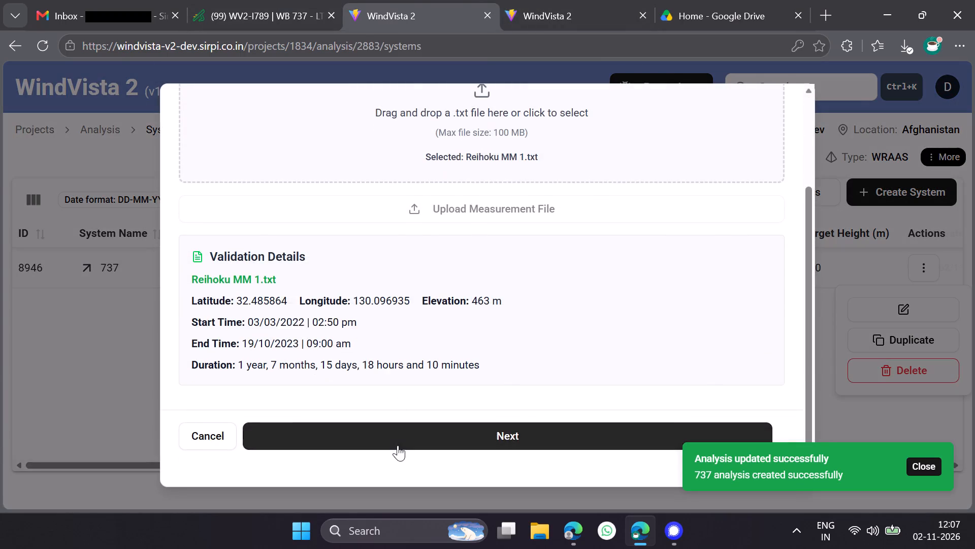
{"action": "left_click", "coordinate": [398, 445]}
{"action": "left_click", "coordinate": [246, 185]}
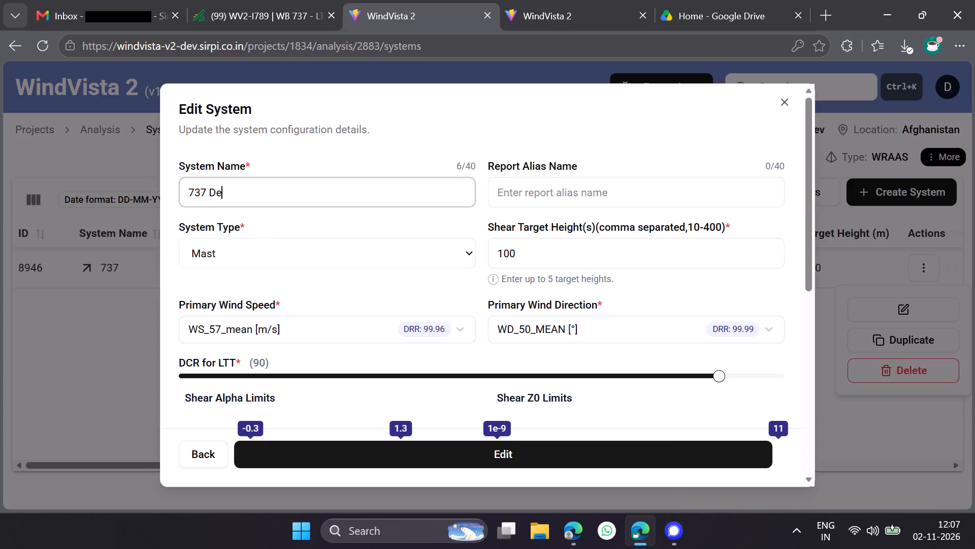
{"action": "scroll", "coordinate": [450, 169], "scroll_direction": "down", "scroll_amount": 8}
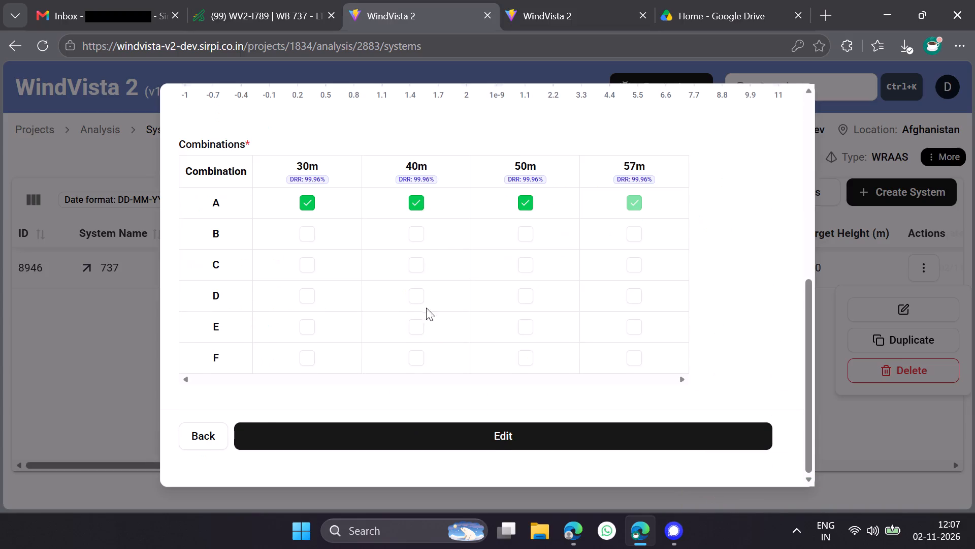
{"action": "left_click", "coordinate": [438, 429]}
On the beta site, rename the mast system in the 737 Beta analysis as "737 Beta", keeping its measurement file and configuration.
{"action": "left_click", "coordinate": [604, 0]}
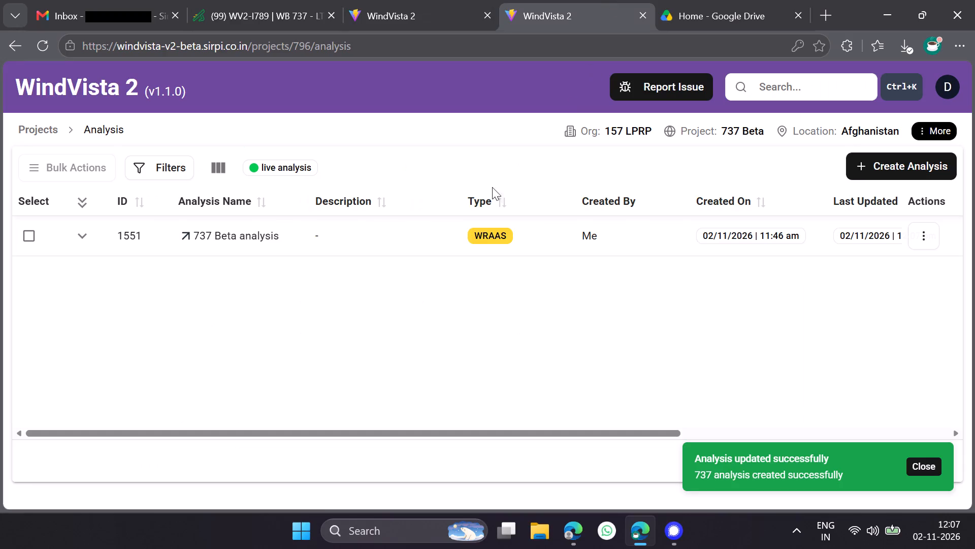
{"action": "left_click", "coordinate": [232, 233]}
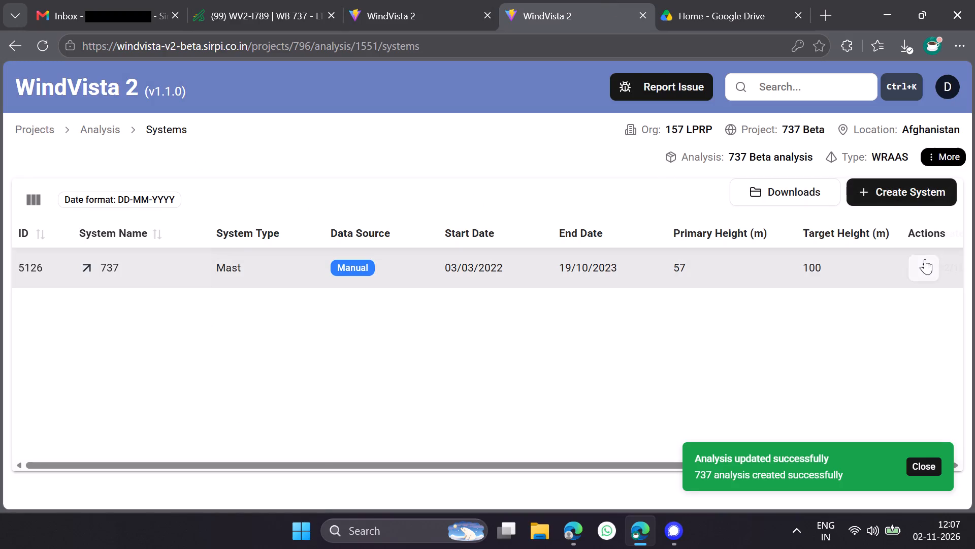
{"action": "left_click", "coordinate": [925, 259]}
{"action": "left_click", "coordinate": [879, 307]}
{"action": "scroll", "coordinate": [396, 378], "scroll_direction": "down", "scroll_amount": 7}
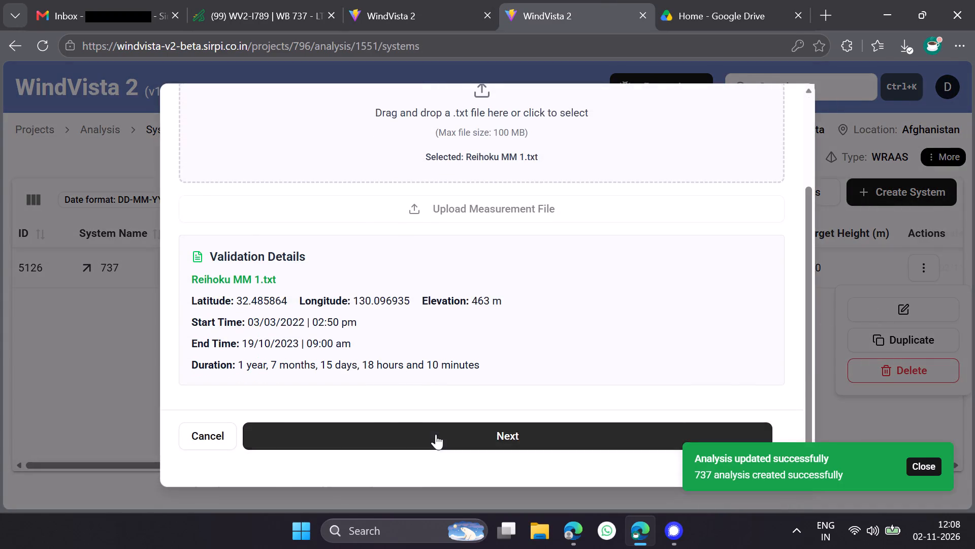
{"action": "left_click", "coordinate": [437, 439]}
{"action": "left_click", "coordinate": [222, 190]}
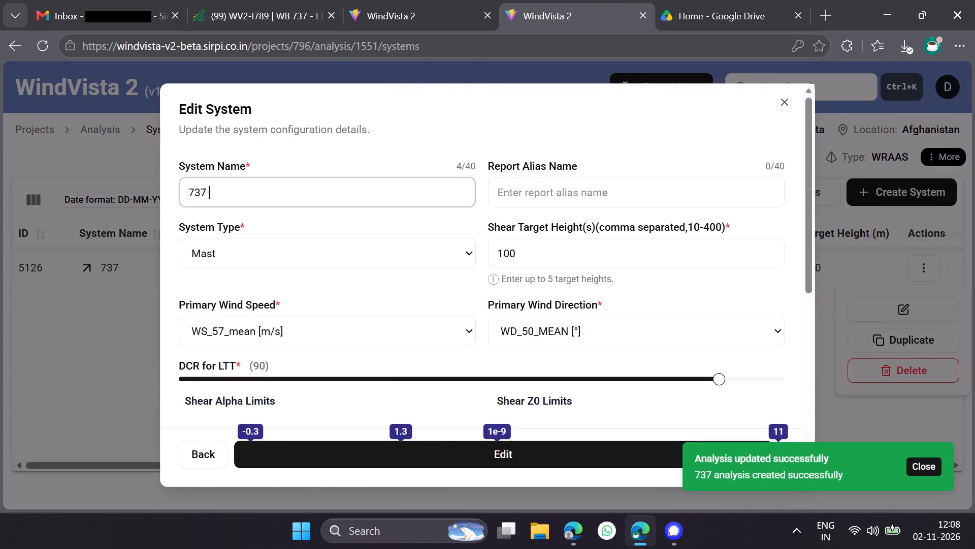
{"action": "scroll", "coordinate": [306, 249], "scroll_direction": "down", "scroll_amount": 7}
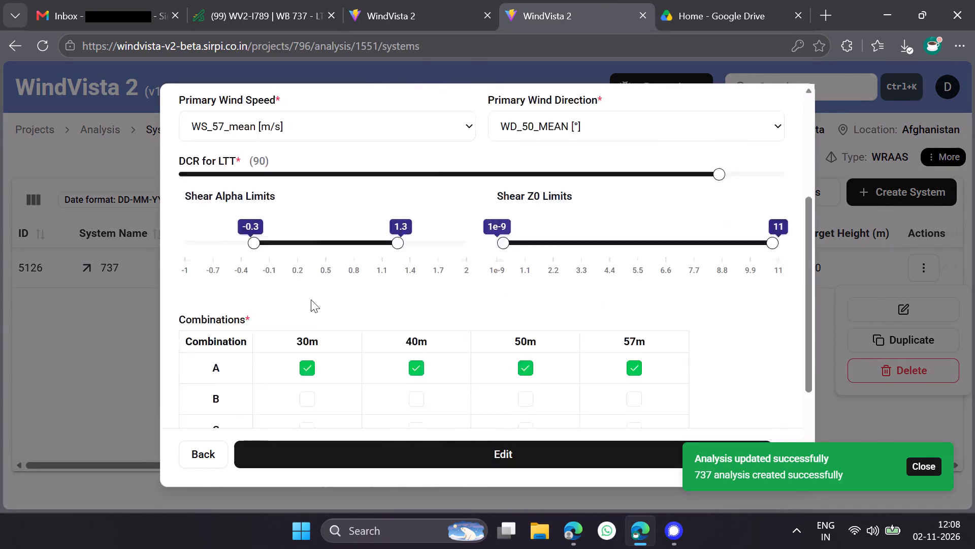
{"action": "left_click", "coordinate": [444, 435]}
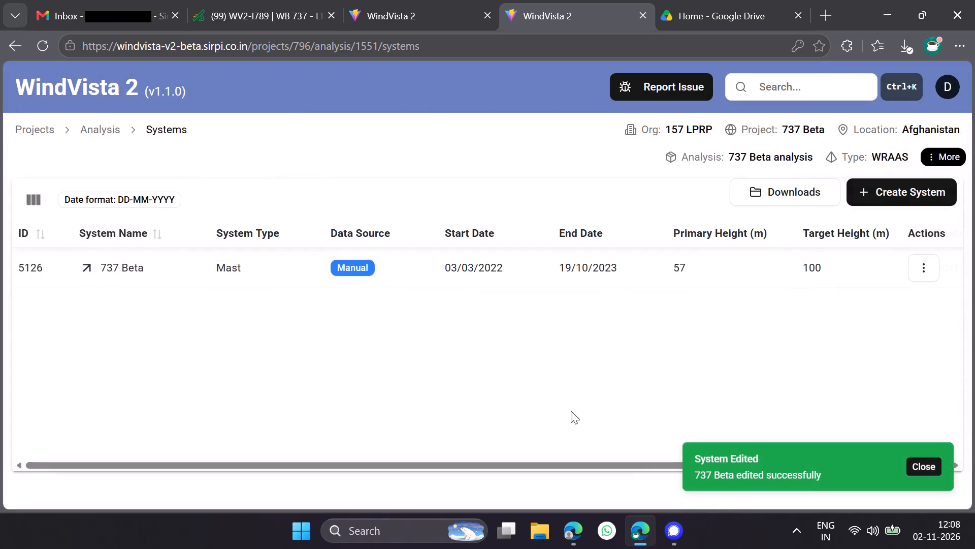
Open the 737 Dev and 737 Beta mast systems on their sites and compare their services status.
{"action": "left_click", "coordinate": [456, 0]}
{"action": "left_click", "coordinate": [118, 265]}
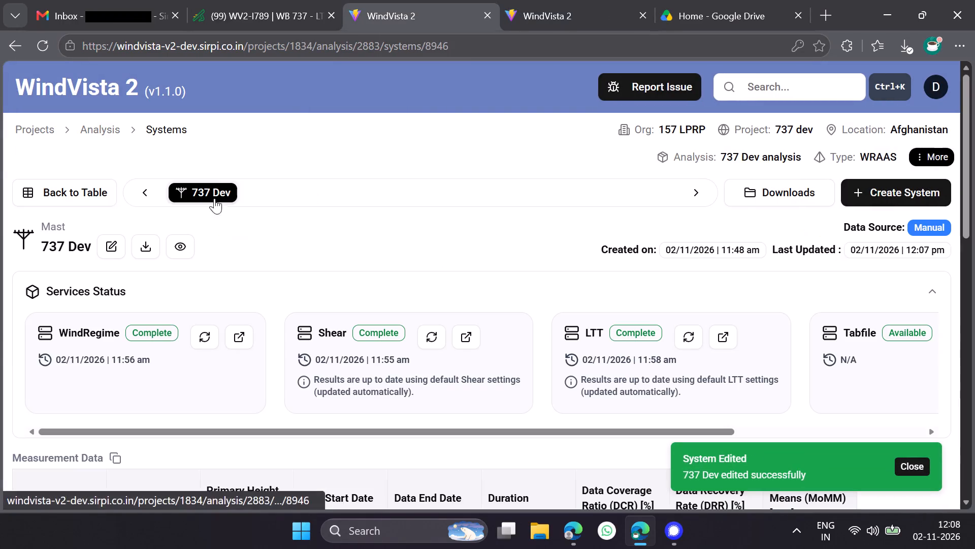
{"action": "left_click", "coordinate": [535, 0]}
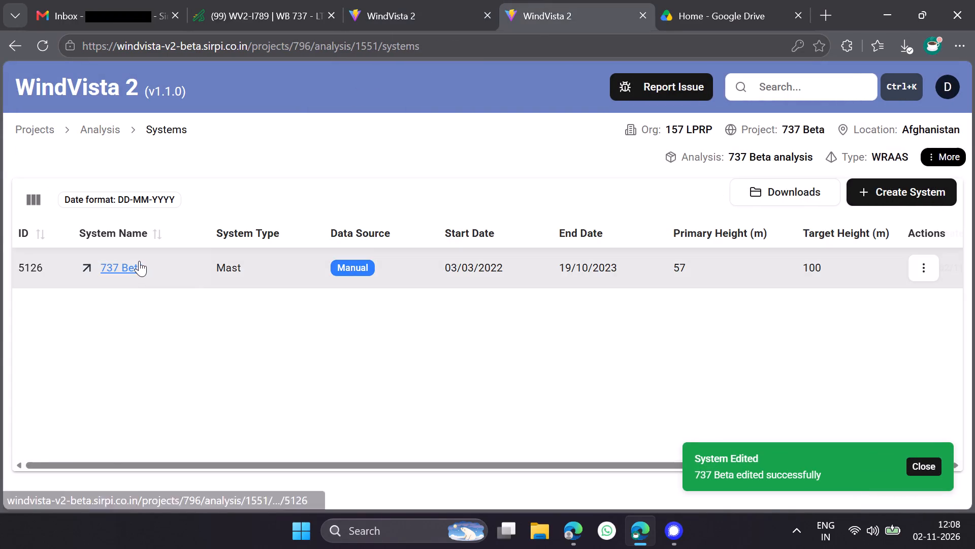
{"action": "left_click", "coordinate": [139, 261]}
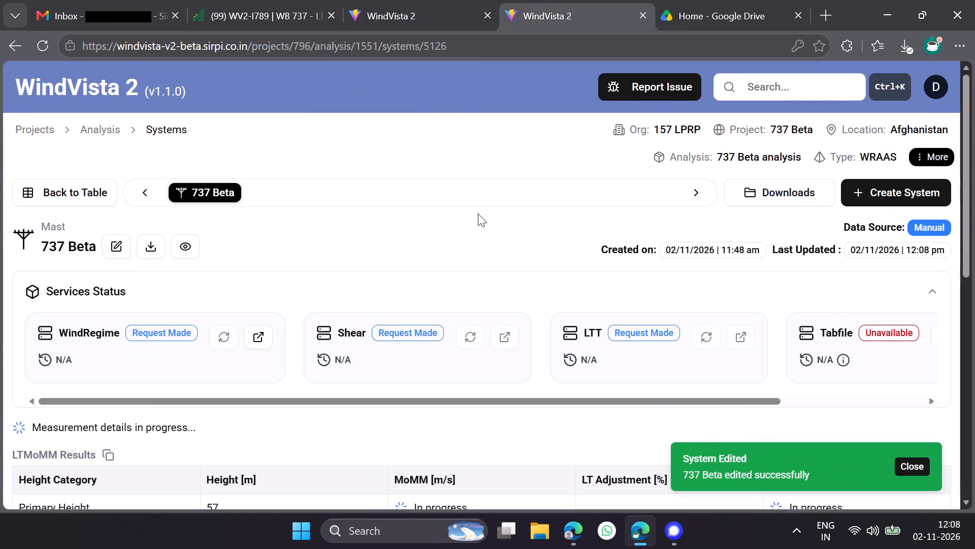
{"action": "left_click", "coordinate": [426, 0]}
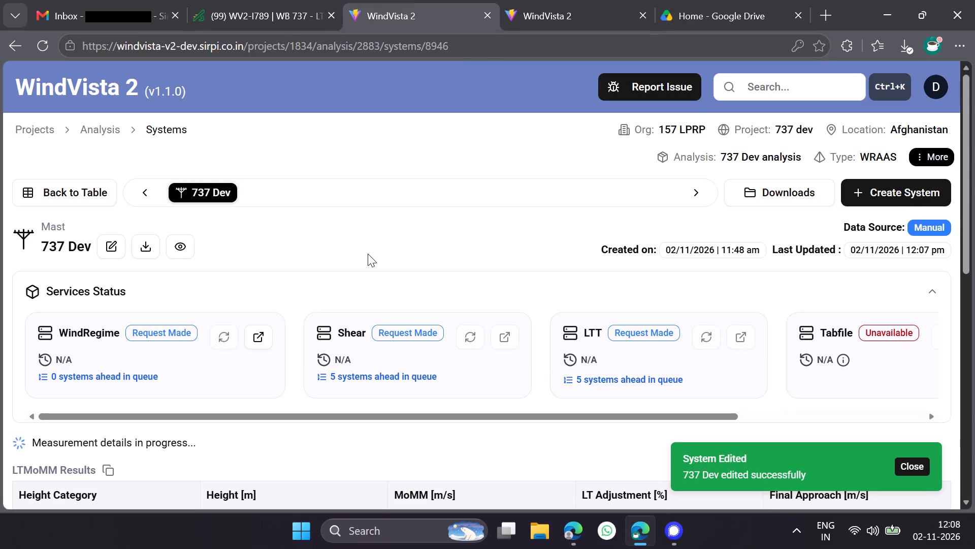
{"action": "left_click", "coordinate": [368, 254]}
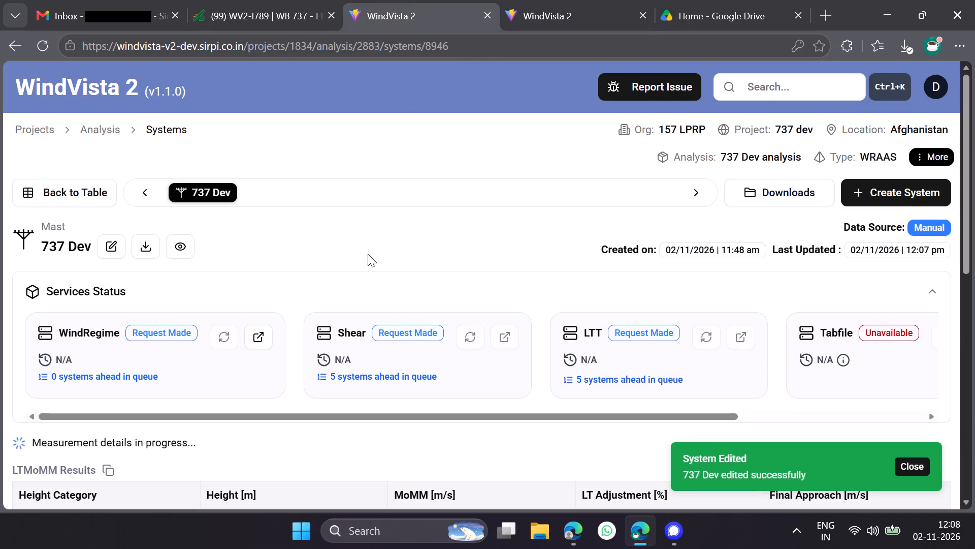
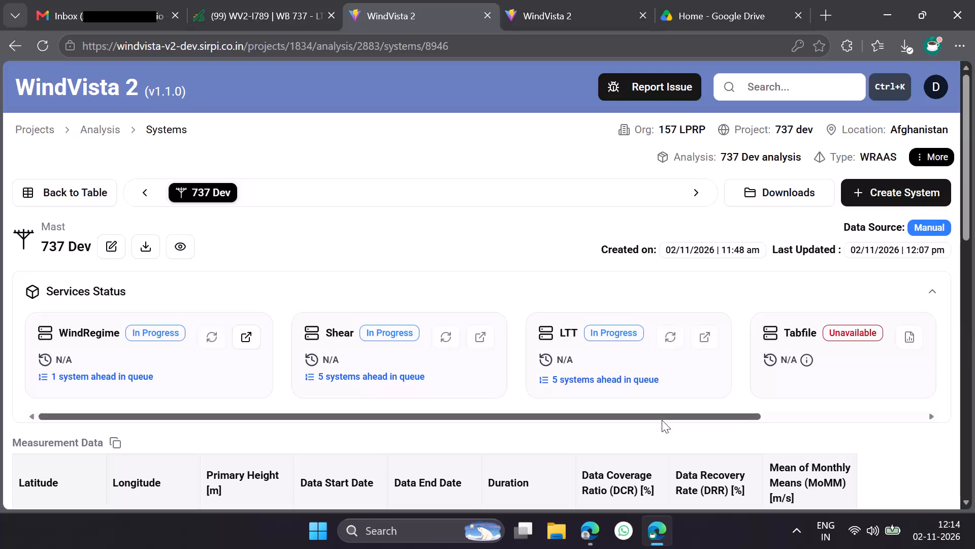
Check the availability of the downloadable reports for the 737 Dev mast system, and close the report selection without downloading.
{"action": "left_click", "coordinate": [839, 429]}
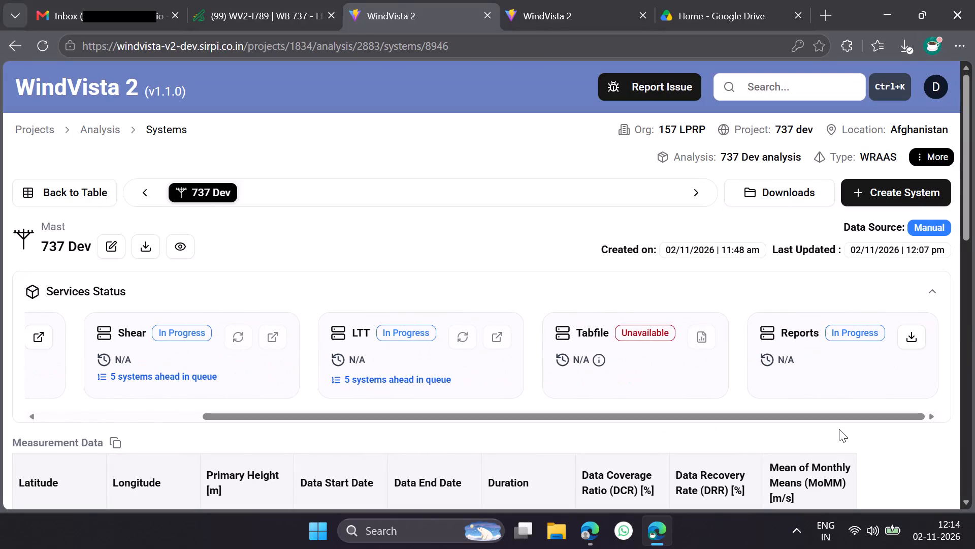
{"action": "left_click_drag", "start_coordinate": [857, 411], "coordinate": [506, 394]}
{"action": "left_click_drag", "start_coordinate": [719, 420], "coordinate": [719, 420]}
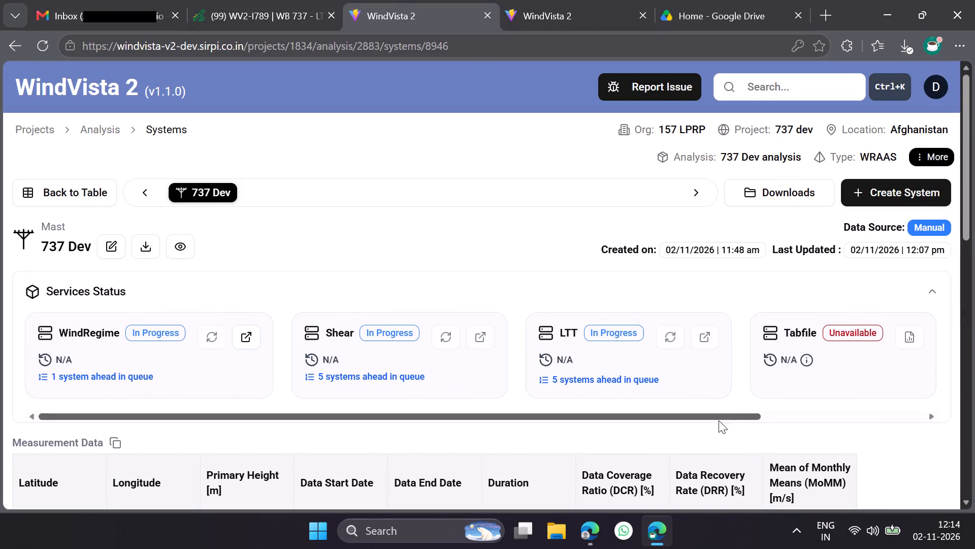
{"action": "left_click_drag", "start_coordinate": [719, 420], "coordinate": [873, 423]}
{"action": "left_click", "coordinate": [933, 333]}
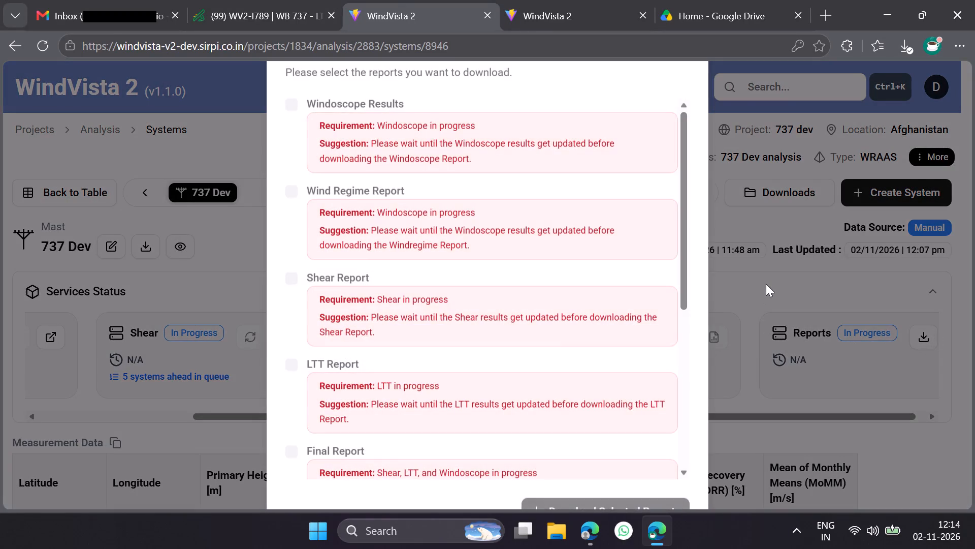
{"action": "left_click", "coordinate": [769, 280]}
{"action": "key", "text": "Escape"}
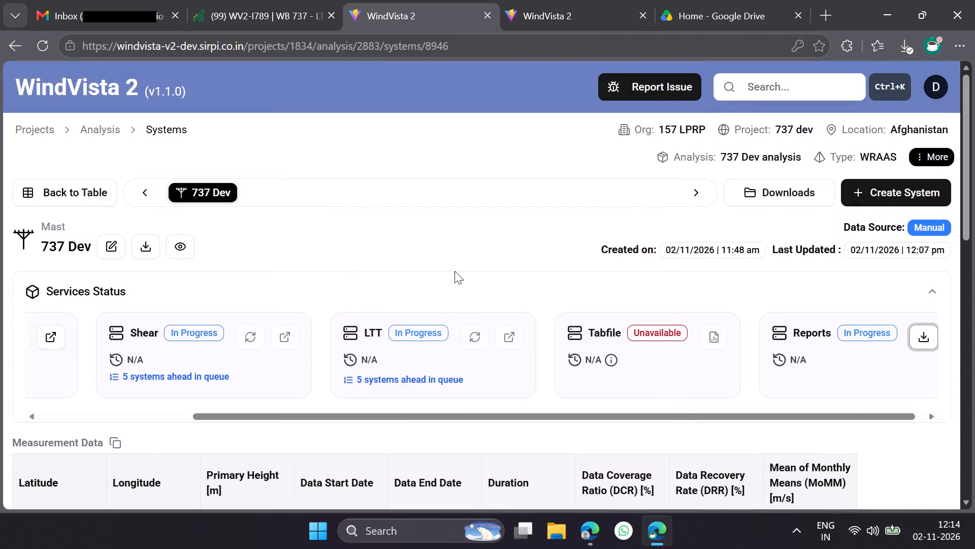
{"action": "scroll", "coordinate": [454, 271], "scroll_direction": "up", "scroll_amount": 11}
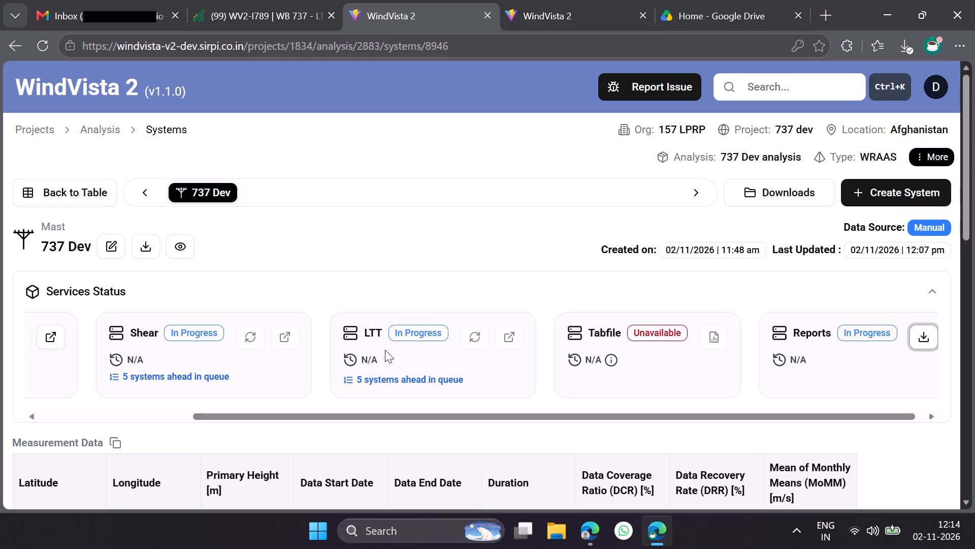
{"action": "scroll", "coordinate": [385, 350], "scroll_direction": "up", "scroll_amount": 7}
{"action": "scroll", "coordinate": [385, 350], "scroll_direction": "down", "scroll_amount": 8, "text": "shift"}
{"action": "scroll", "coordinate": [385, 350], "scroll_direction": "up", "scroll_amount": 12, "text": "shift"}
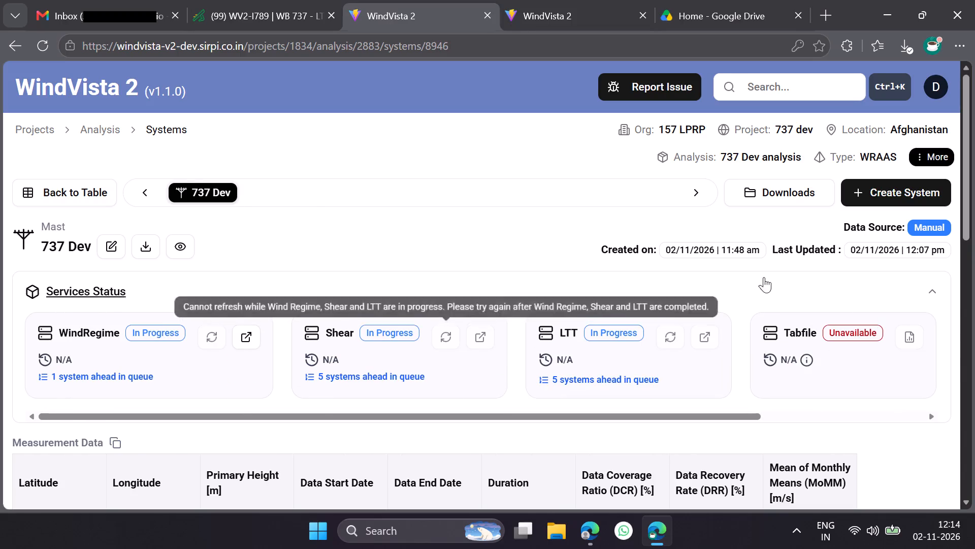
Examine the 737 Dev mast system's services status and its Shear and LT Methods and LTMoMM Results tables for processing progress.
{"action": "left_click", "coordinate": [730, 303]}
{"action": "left_click", "coordinate": [730, 303]}
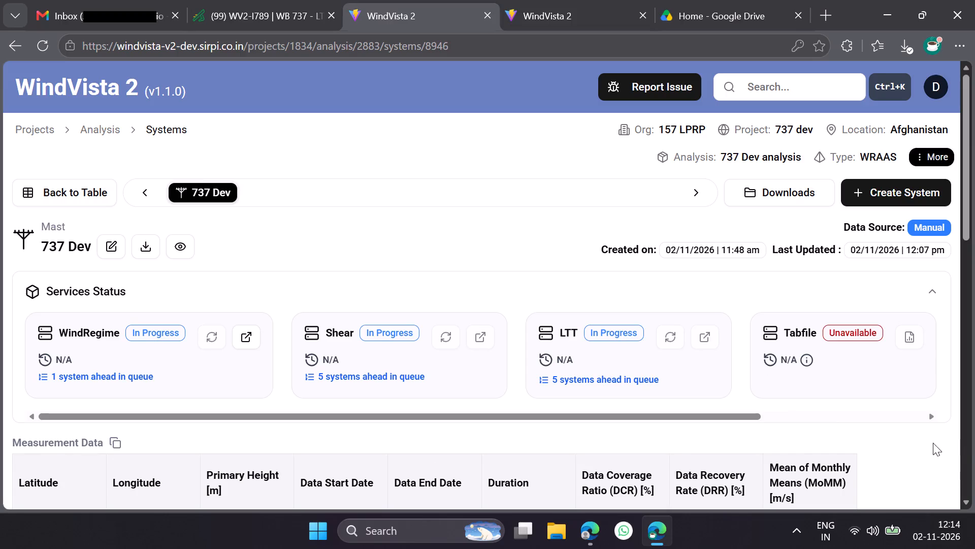
{"action": "scroll", "coordinate": [830, 399], "scroll_direction": "up", "scroll_amount": 6}
{"action": "scroll", "coordinate": [830, 399], "scroll_direction": "down", "scroll_amount": 6}
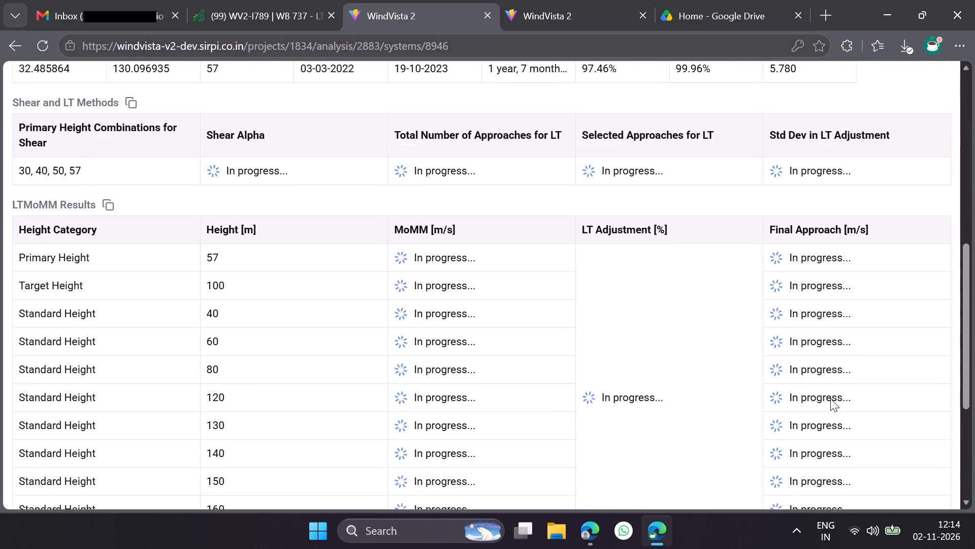
{"action": "scroll", "coordinate": [830, 399], "scroll_direction": "up", "scroll_amount": 13}
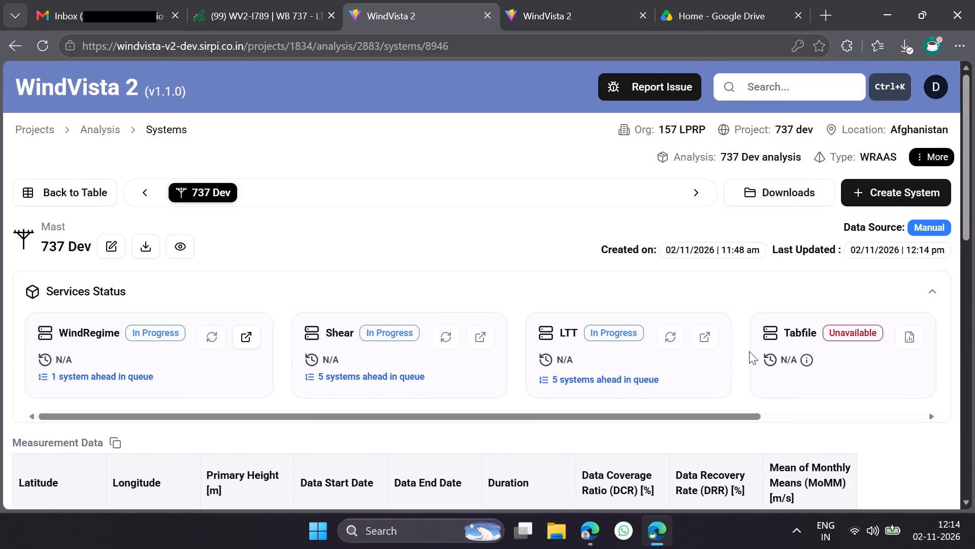
{"action": "scroll", "coordinate": [749, 351], "scroll_direction": "up", "scroll_amount": 6, "text": "shift"}
{"action": "scroll", "coordinate": [735, 328], "scroll_direction": "down", "scroll_amount": 11, "text": "shift"}
{"action": "scroll", "coordinate": [735, 328], "scroll_direction": "up", "scroll_amount": 10, "text": "shift"}
{"action": "left_click", "coordinate": [476, 224]}
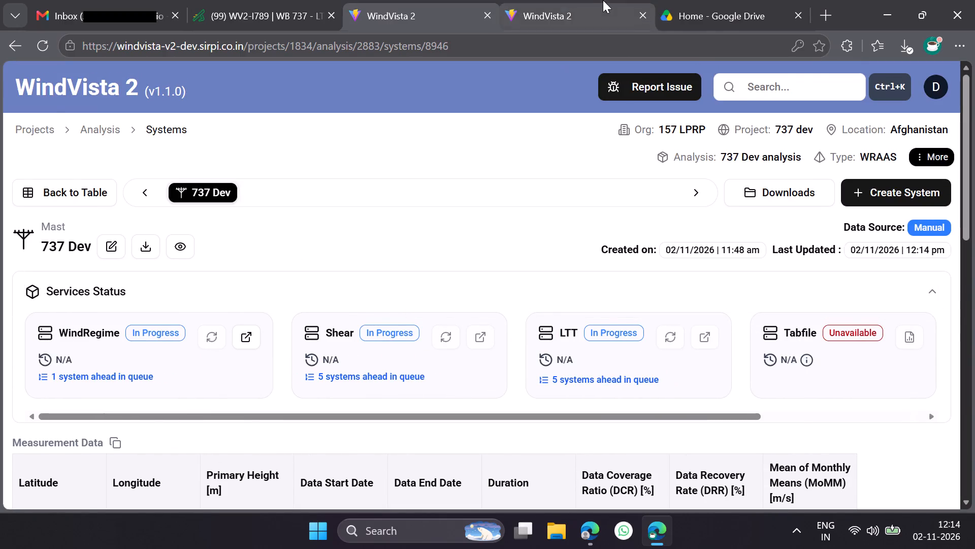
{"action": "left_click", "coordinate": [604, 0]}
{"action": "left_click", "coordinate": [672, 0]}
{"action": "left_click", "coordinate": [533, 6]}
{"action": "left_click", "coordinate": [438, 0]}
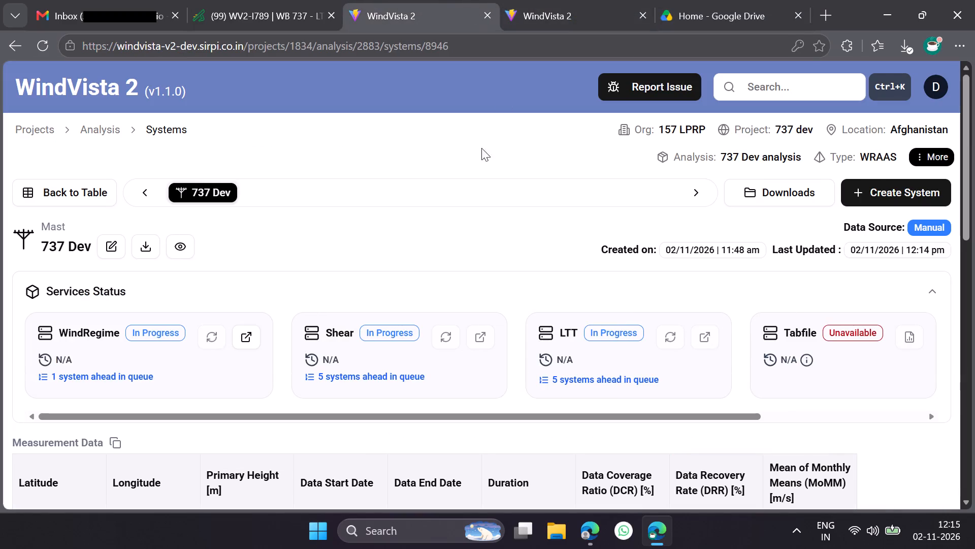
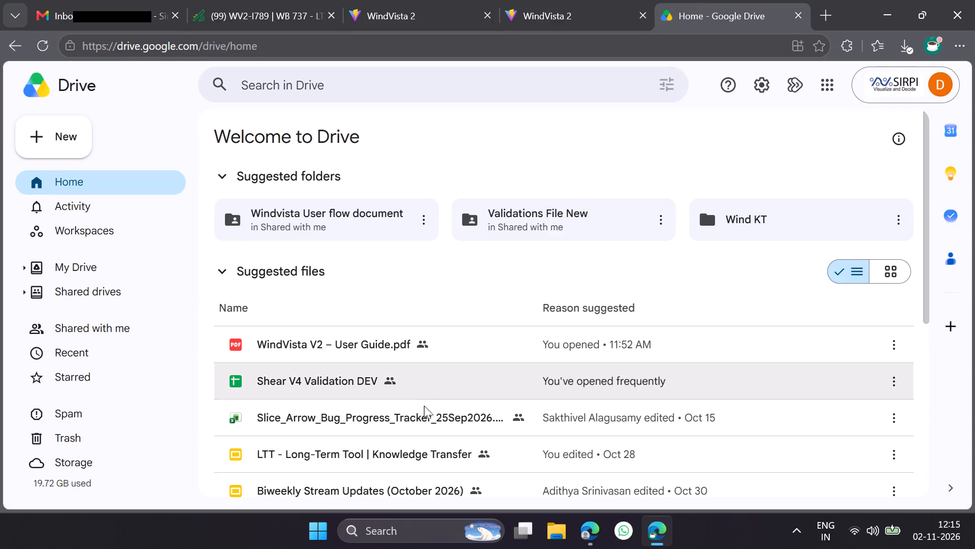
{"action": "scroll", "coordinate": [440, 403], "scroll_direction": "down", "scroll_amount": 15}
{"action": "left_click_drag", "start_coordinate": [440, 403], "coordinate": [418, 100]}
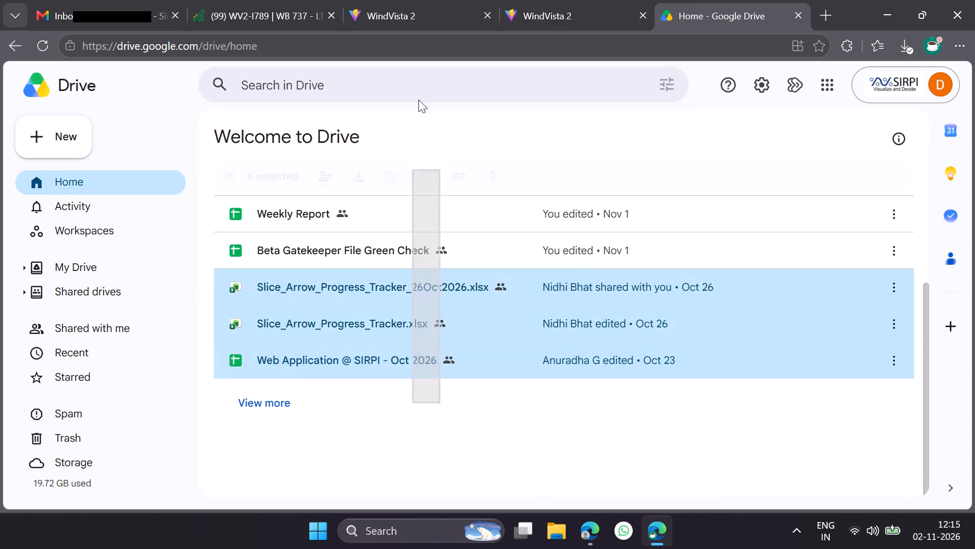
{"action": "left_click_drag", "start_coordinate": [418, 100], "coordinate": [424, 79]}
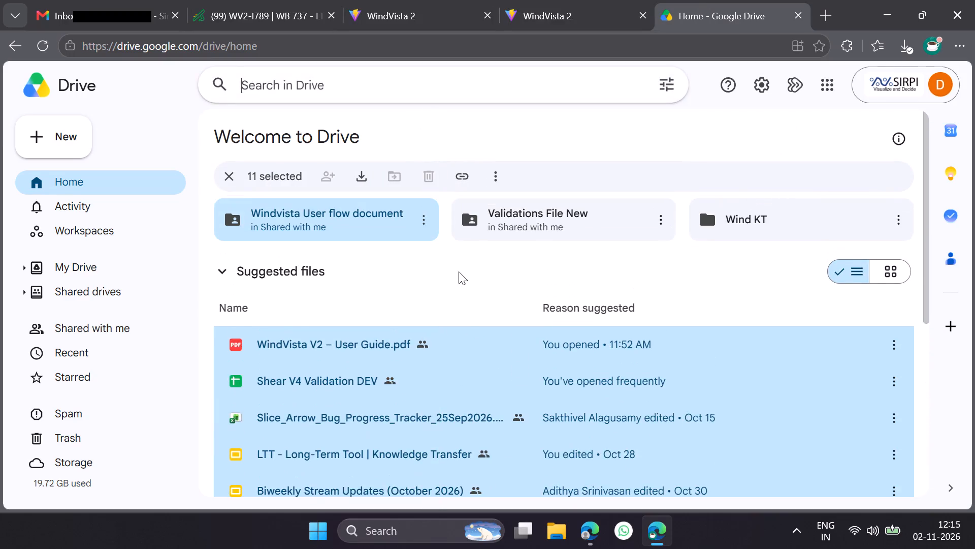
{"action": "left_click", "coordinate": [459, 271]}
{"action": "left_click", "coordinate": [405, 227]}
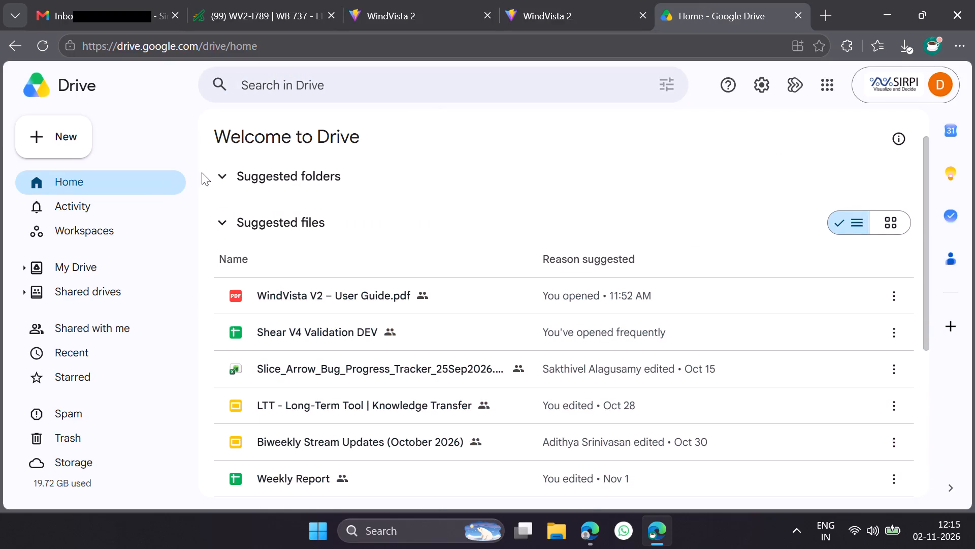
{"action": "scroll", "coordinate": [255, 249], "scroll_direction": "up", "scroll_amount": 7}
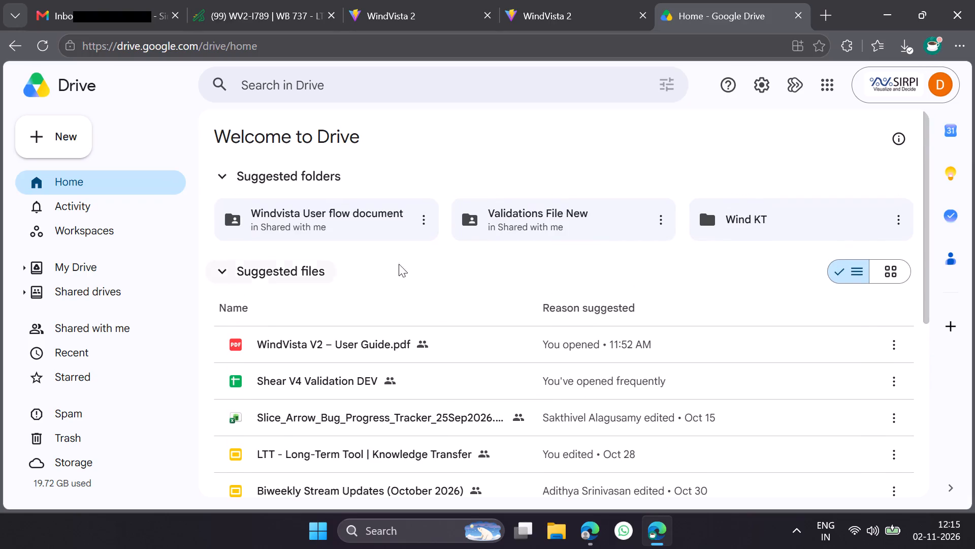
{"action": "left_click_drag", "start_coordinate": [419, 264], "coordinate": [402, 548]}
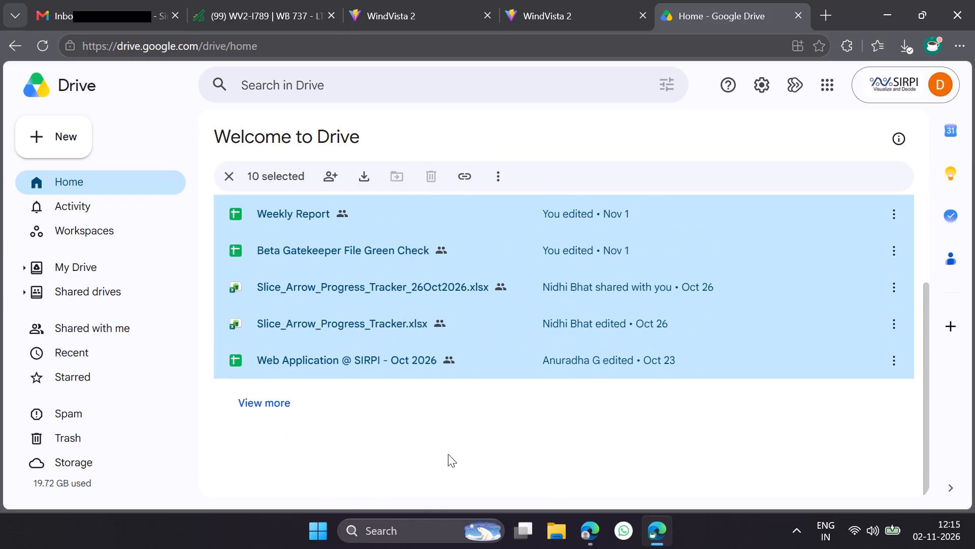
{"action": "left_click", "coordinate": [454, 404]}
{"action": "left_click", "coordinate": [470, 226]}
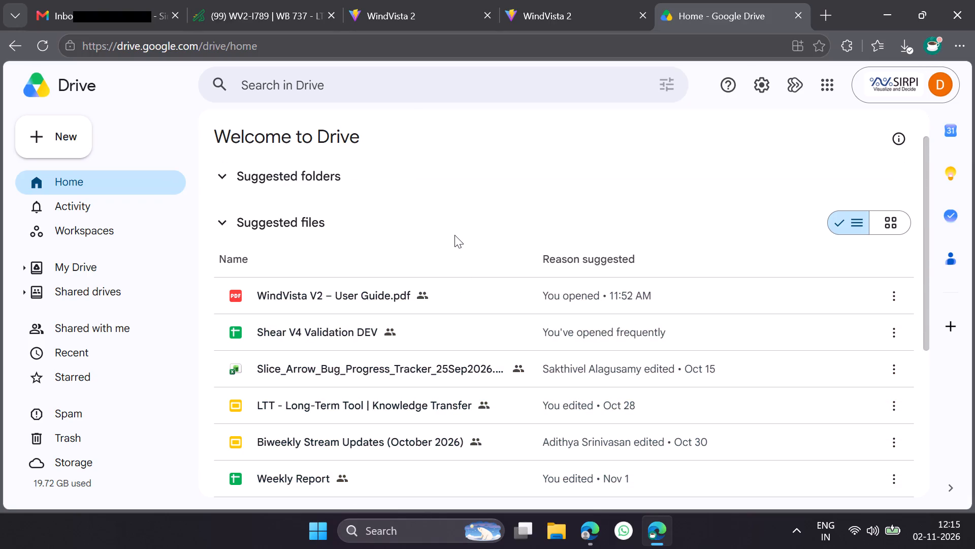
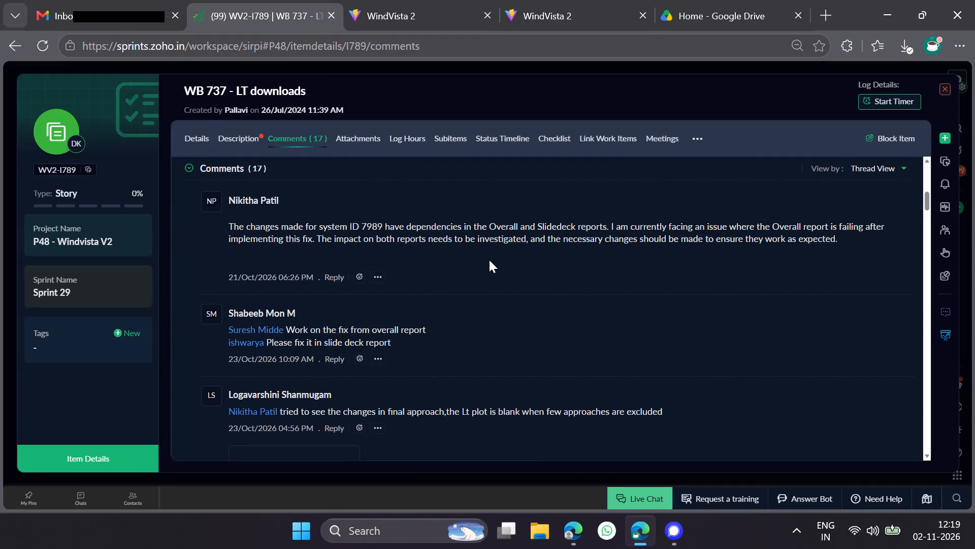
Recheck the services status of the 737 Dev and 737 Beta mast systems on their respective sites.
{"action": "left_click", "coordinate": [538, 0]}
{"action": "left_click", "coordinate": [405, 0]}
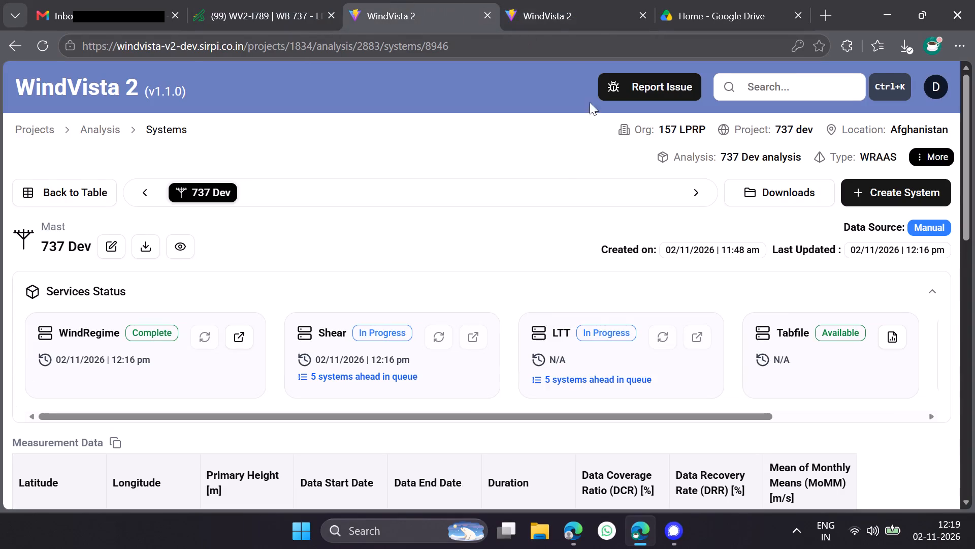
{"action": "left_click", "coordinate": [578, 0]}
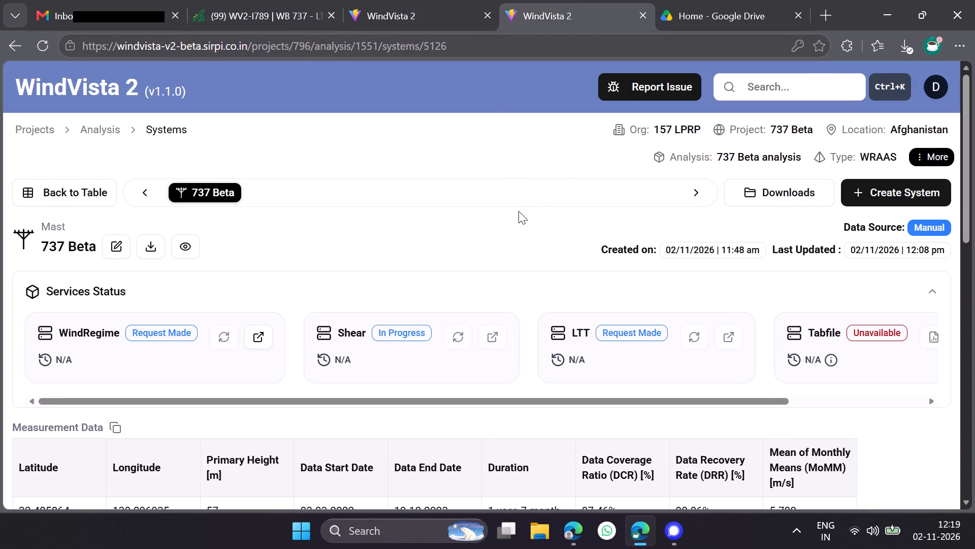
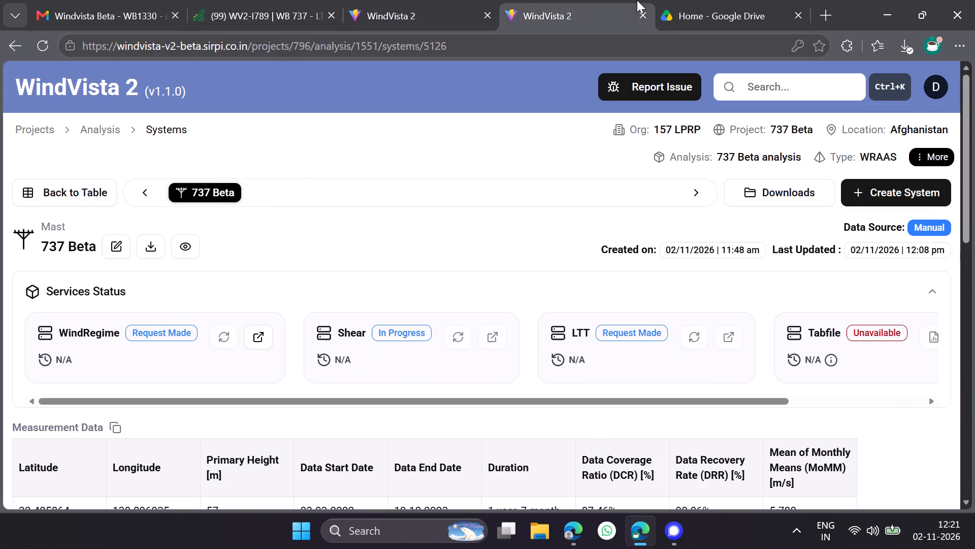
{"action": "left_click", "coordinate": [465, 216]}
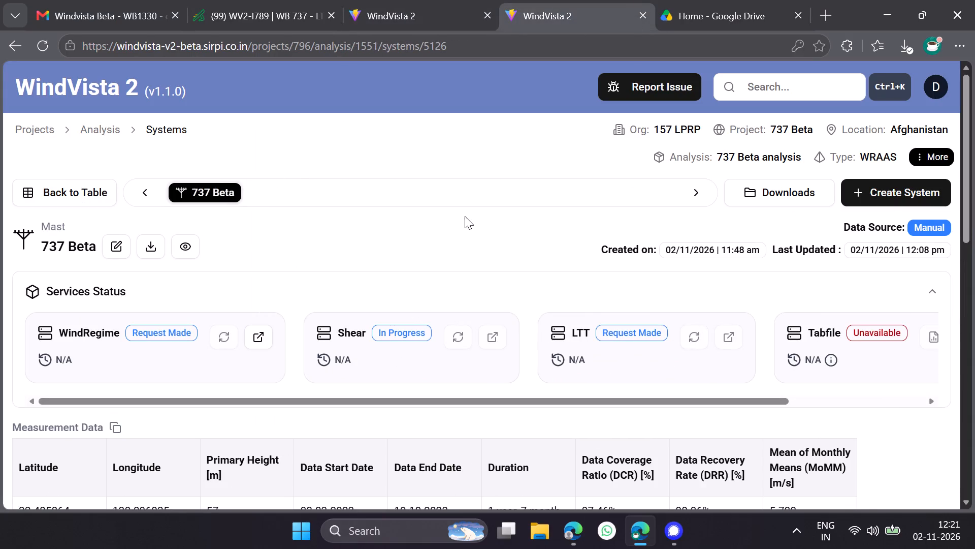
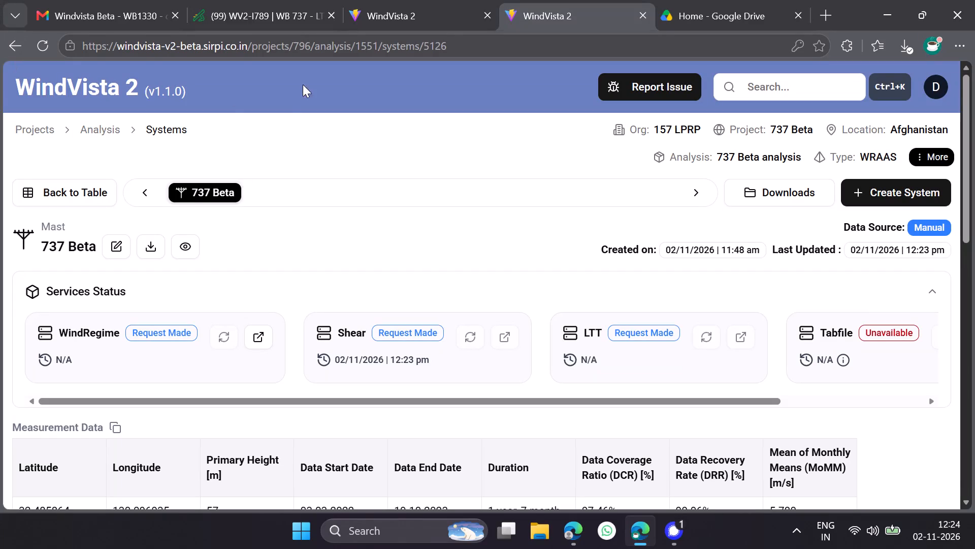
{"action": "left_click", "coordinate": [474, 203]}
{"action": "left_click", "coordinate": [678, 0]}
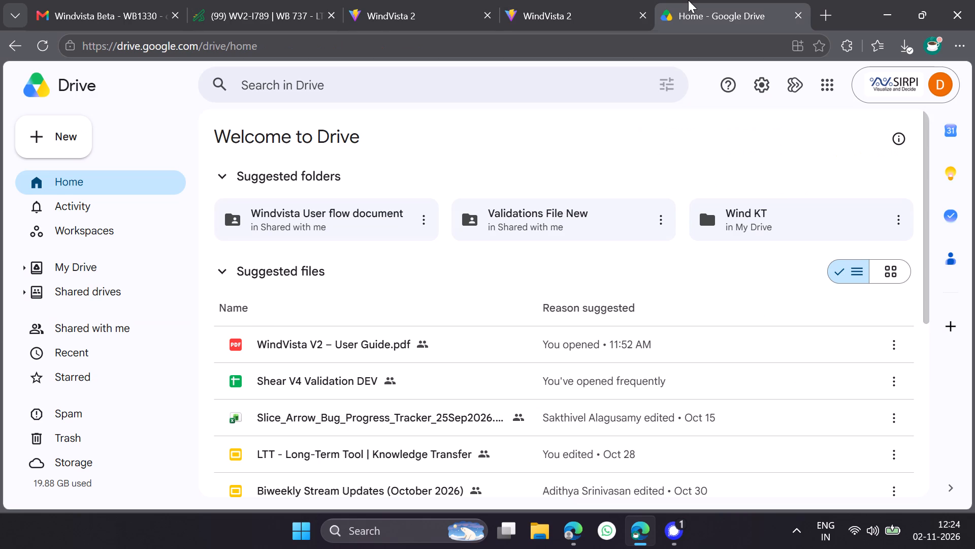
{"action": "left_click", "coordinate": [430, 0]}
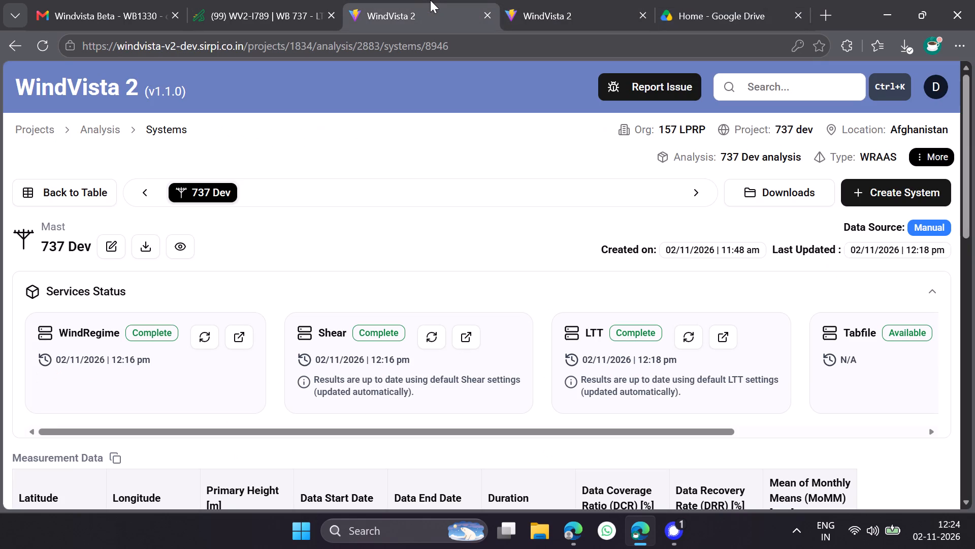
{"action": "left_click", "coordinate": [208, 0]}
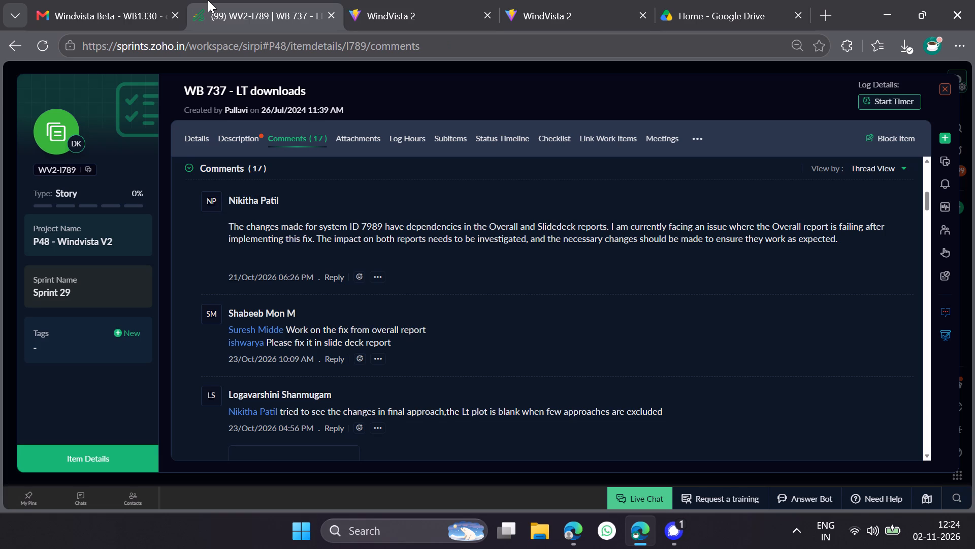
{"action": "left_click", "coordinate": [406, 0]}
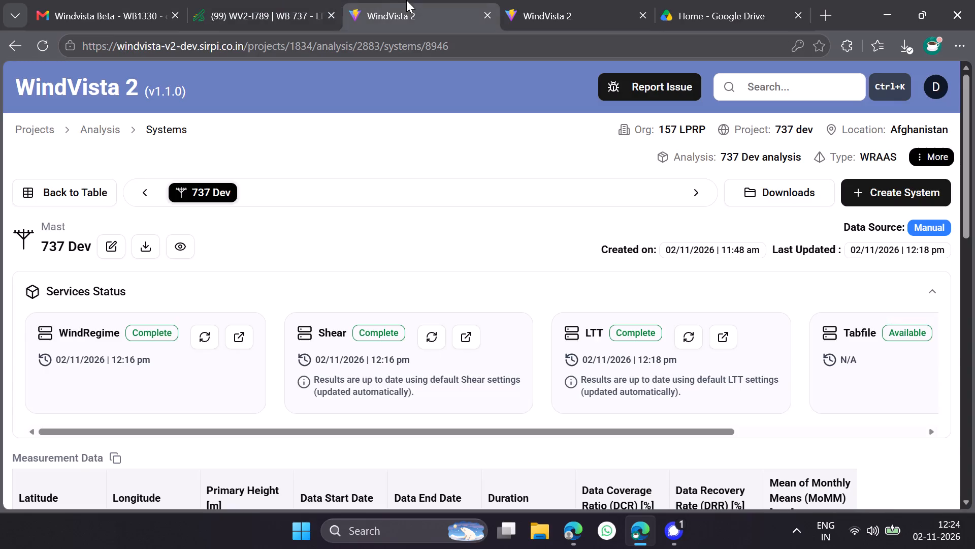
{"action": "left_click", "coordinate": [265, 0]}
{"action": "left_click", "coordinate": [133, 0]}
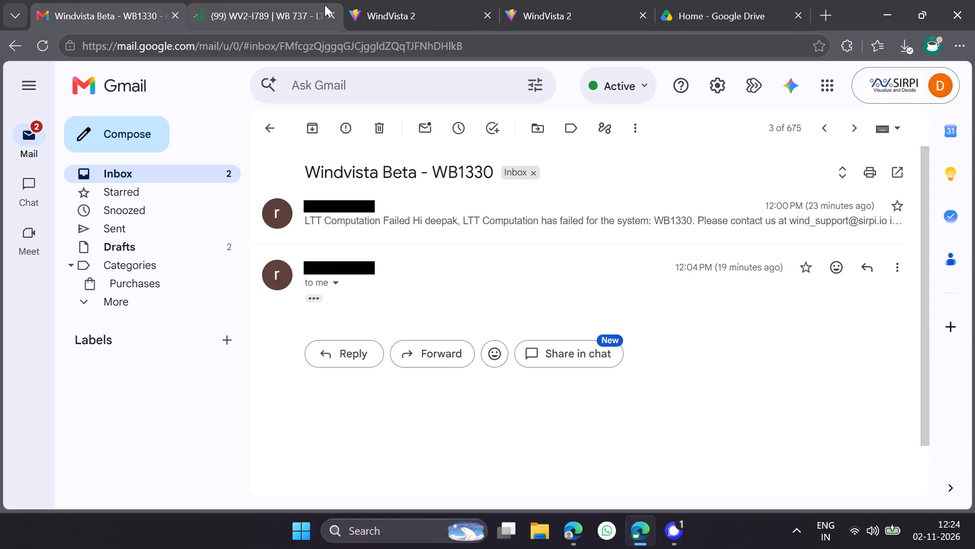
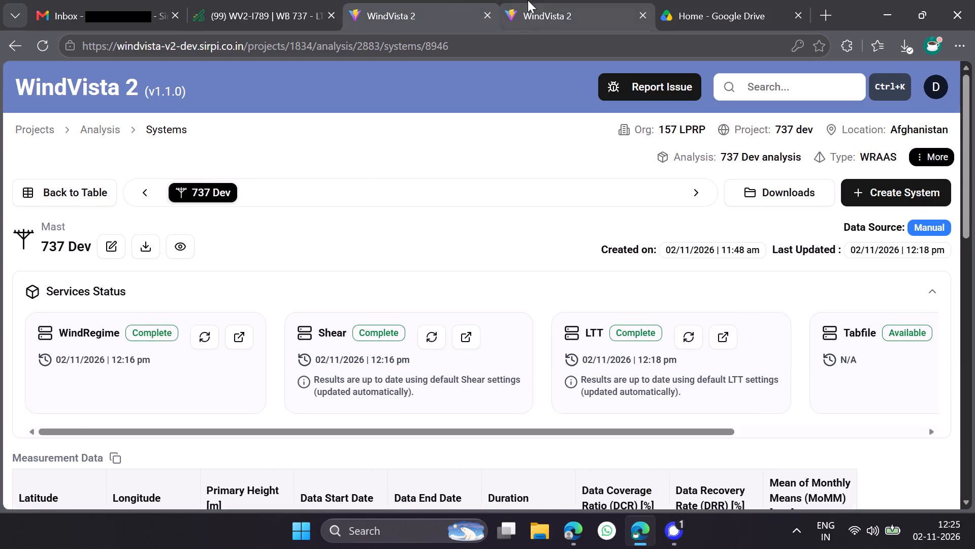
Check the services status of the 737 Dev and 737 Beta mast systems again, and switch to the Google Drive home page.
{"action": "left_click", "coordinate": [528, 0]}
{"action": "left_click", "coordinate": [369, 0]}
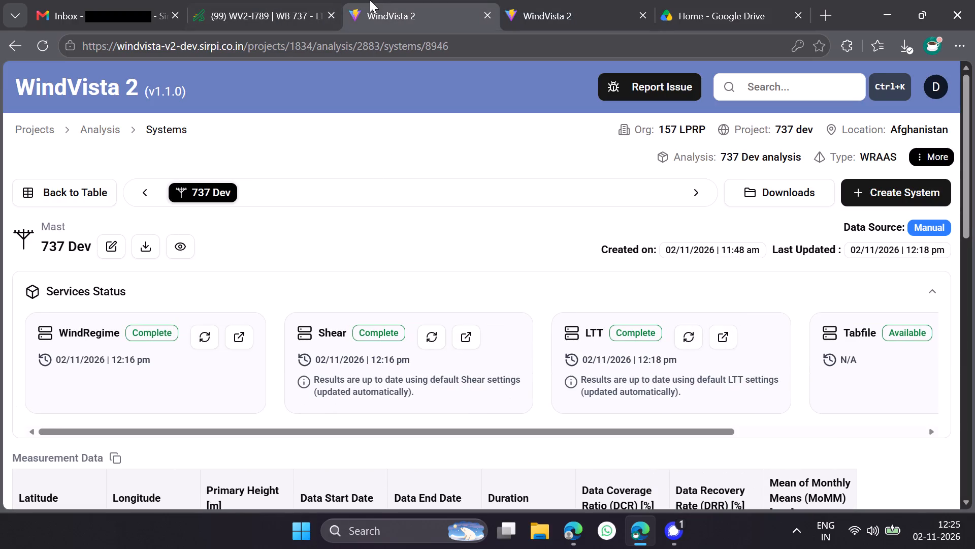
{"action": "left_click", "coordinate": [565, 0]}
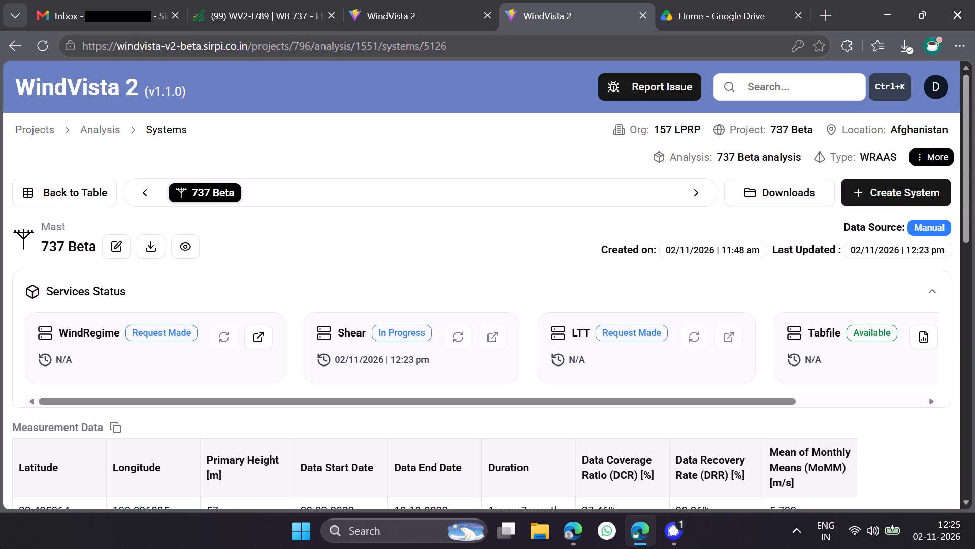
{"action": "left_click", "coordinate": [243, 0]}
{"action": "left_click", "coordinate": [408, 0]}
{"action": "left_click", "coordinate": [520, 0]}
{"action": "left_click", "coordinate": [687, 0]}
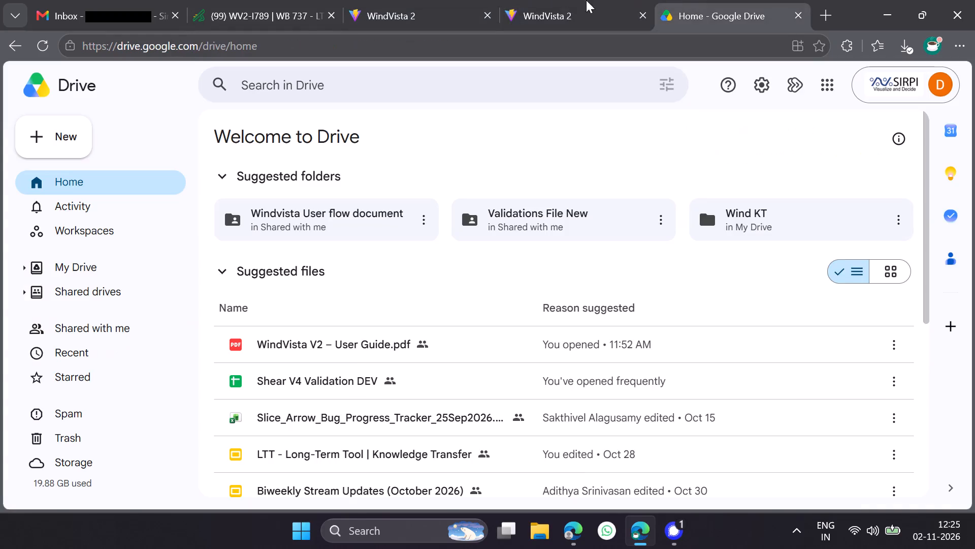
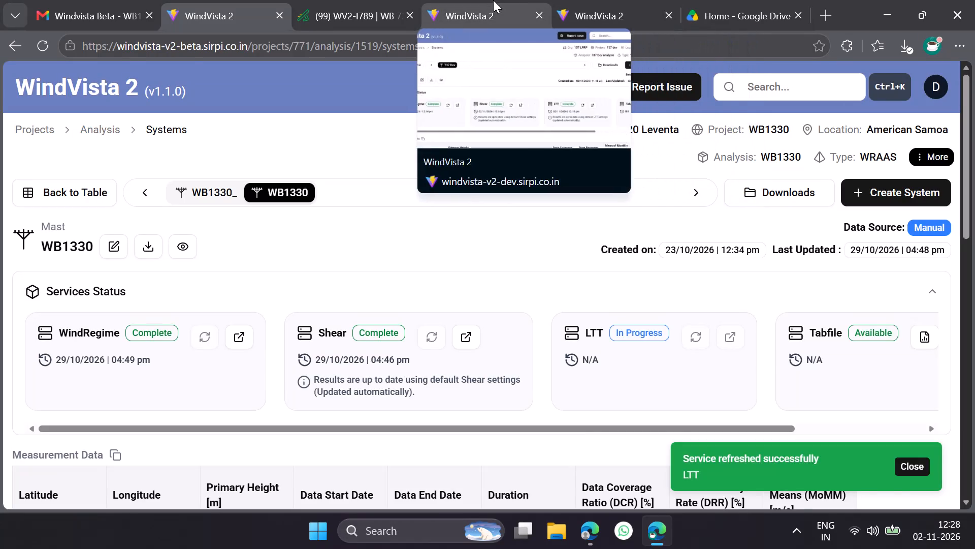
Compare the other two open WindVista 2 pages and return to the 737 Dev mast system to view its services status.
{"action": "left_click", "coordinate": [493, 0]}
{"action": "left_click", "coordinate": [604, 0]}
{"action": "left_click", "coordinate": [478, 0]}
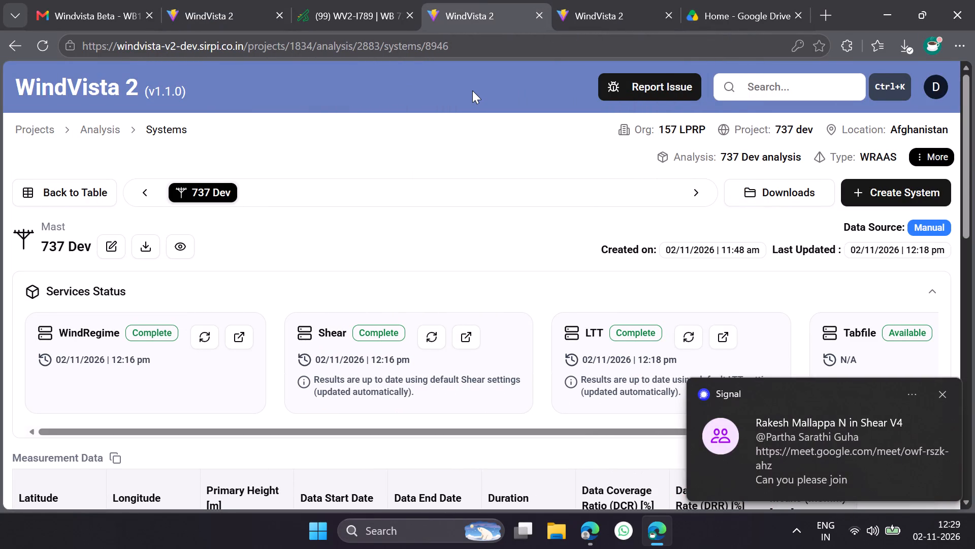
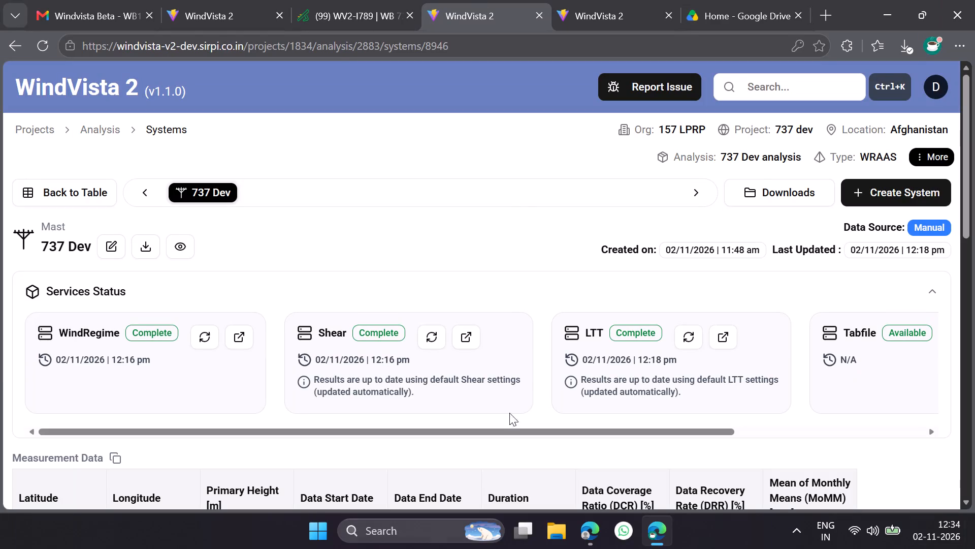
Switch to the 737 Beta mast system and hard-reload its page to refresh the services status.
{"action": "left_click", "coordinate": [578, 0]}
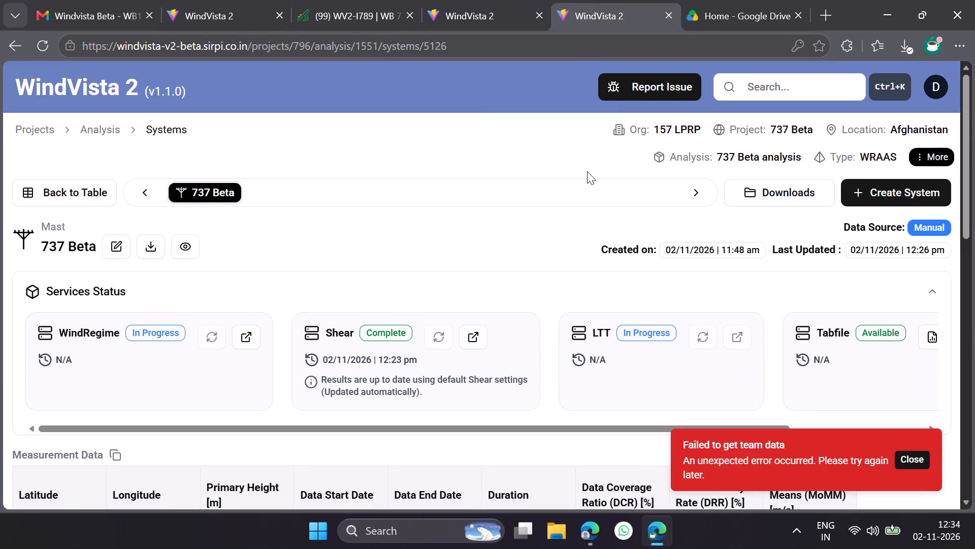
{"action": "left_click", "coordinate": [452, 211]}
{"action": "key", "text": "ctrl+shift+r"}
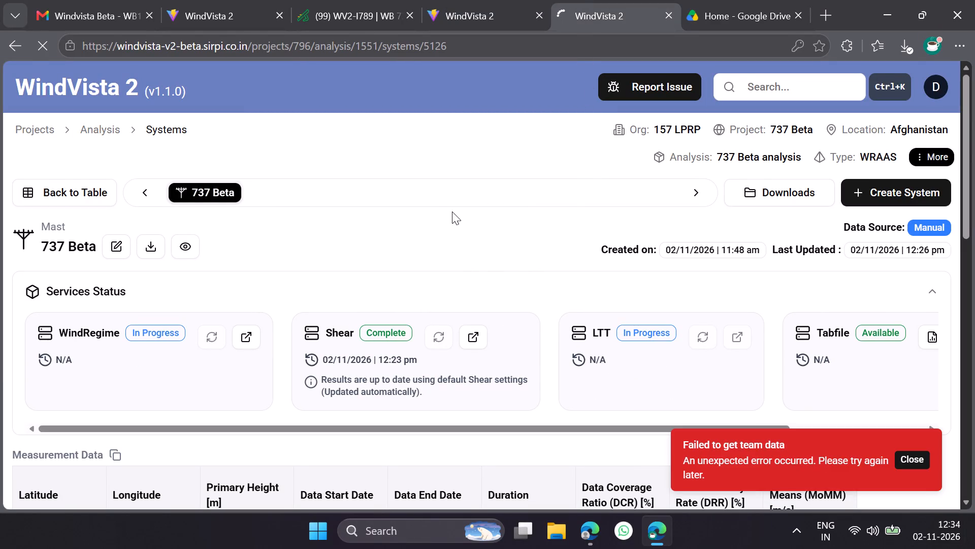
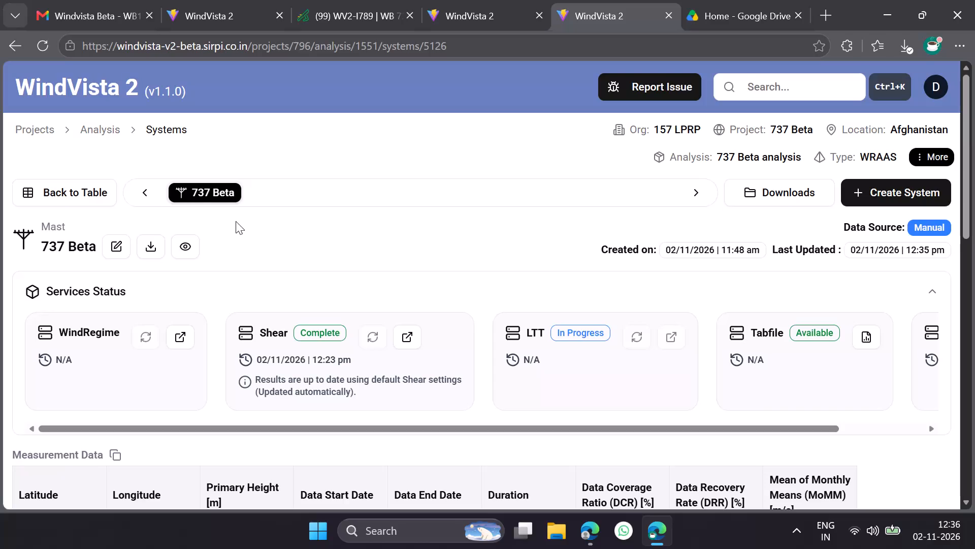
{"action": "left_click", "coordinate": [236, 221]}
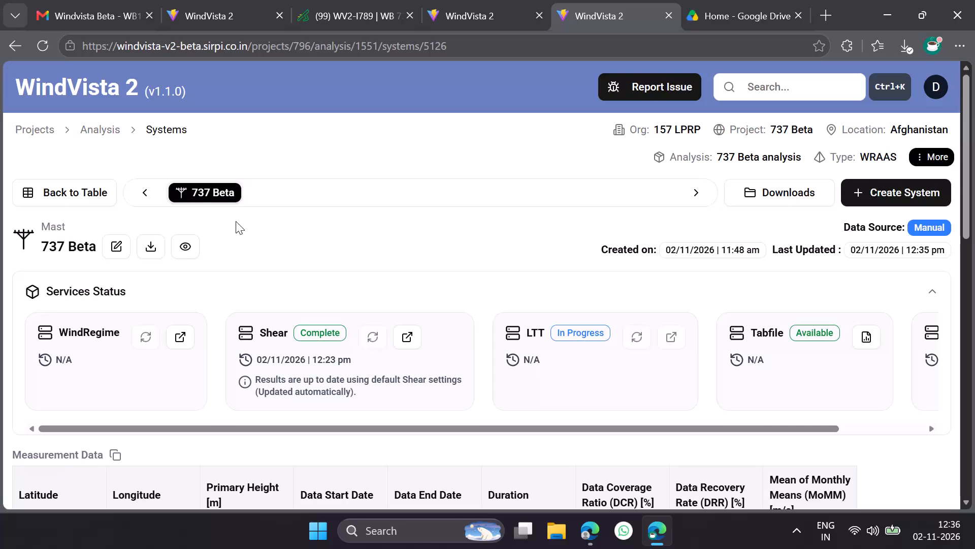
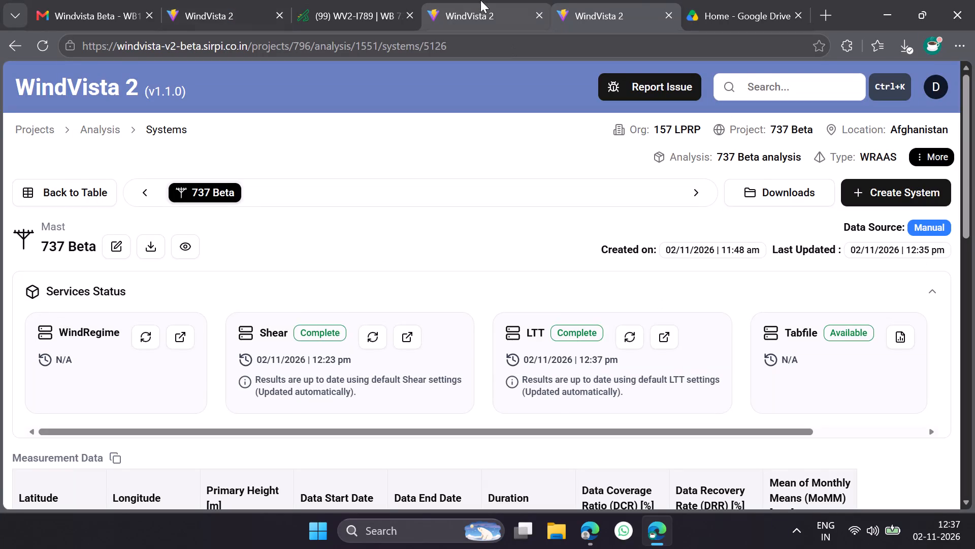
Compare the services status of the dev and beta masts, and check which reports are available for the 737 Dev mast.
{"action": "left_click", "coordinate": [503, 0]}
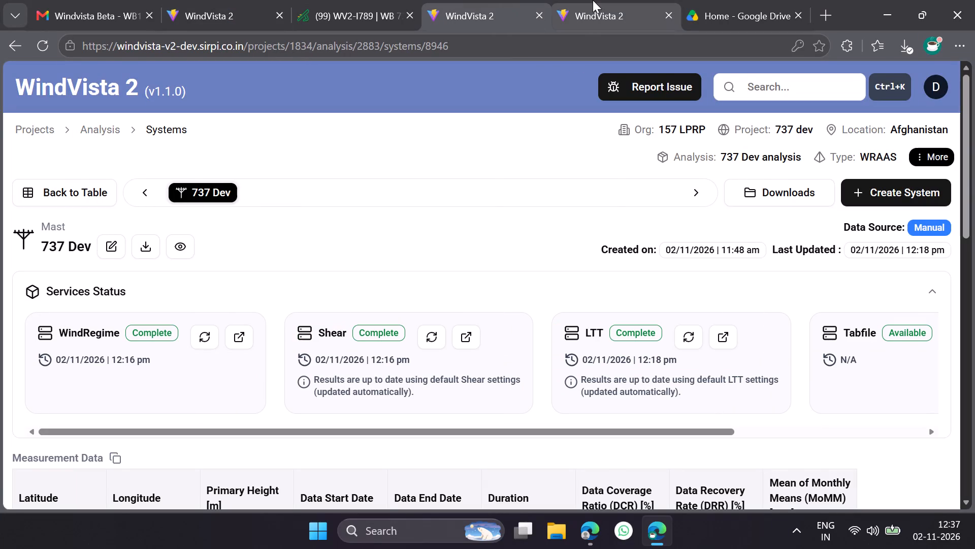
{"action": "left_click", "coordinate": [593, 0]}
{"action": "left_click", "coordinate": [482, 0]}
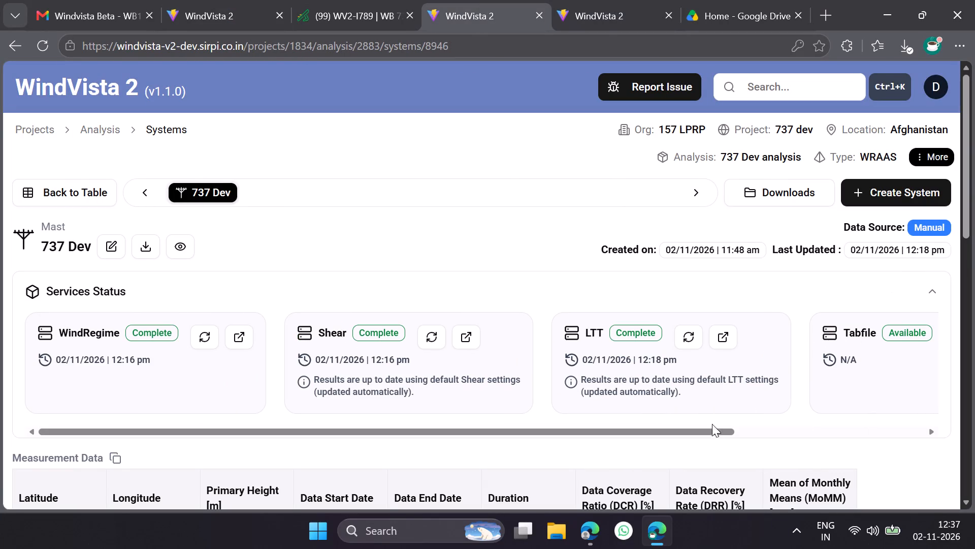
{"action": "left_click_drag", "start_coordinate": [704, 434], "coordinate": [974, 456]}
{"action": "left_click", "coordinate": [906, 337]}
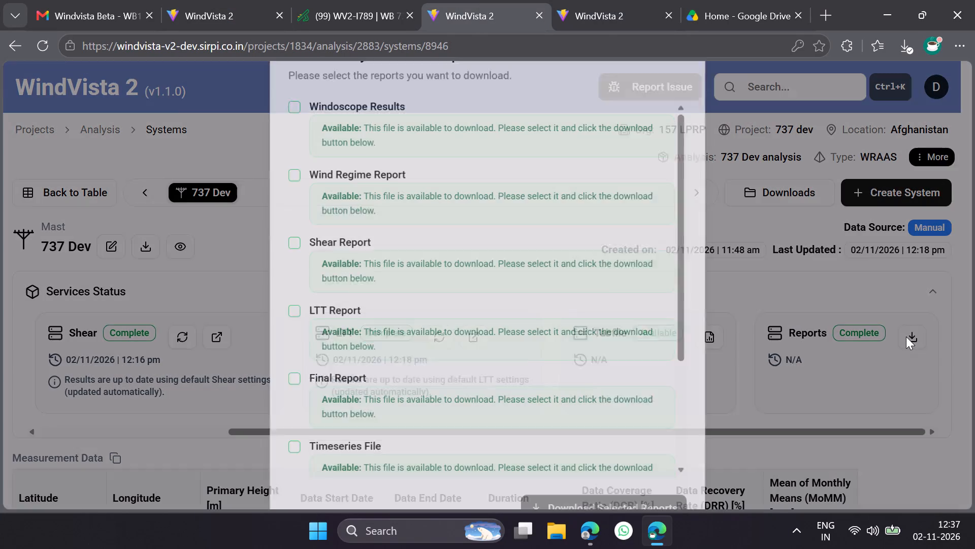
{"action": "left_click", "coordinate": [841, 444]}
{"action": "key", "text": "Escape"}
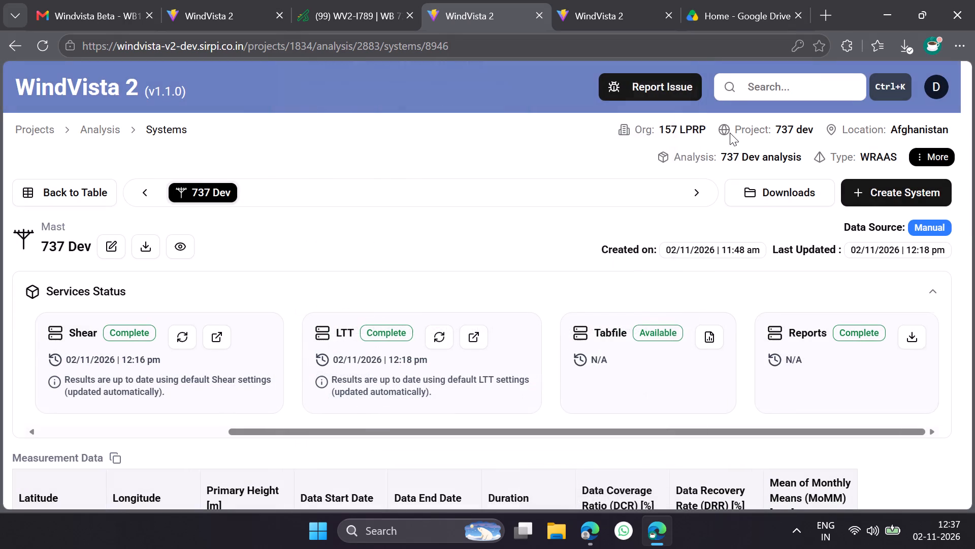
Generate a new analysis-level report on dev with the 737 Dev system selected.
{"action": "left_click", "coordinate": [782, 197]}
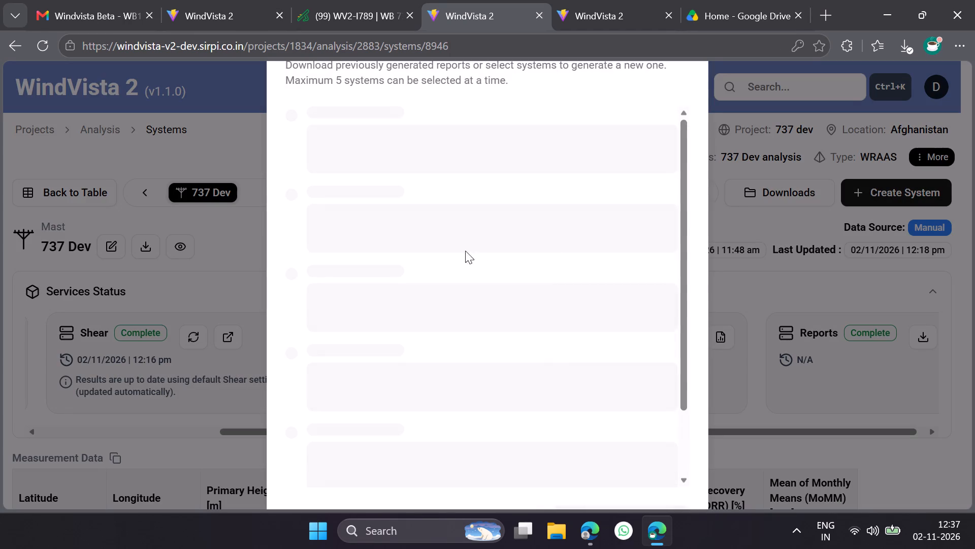
{"action": "left_click", "coordinate": [297, 298]}
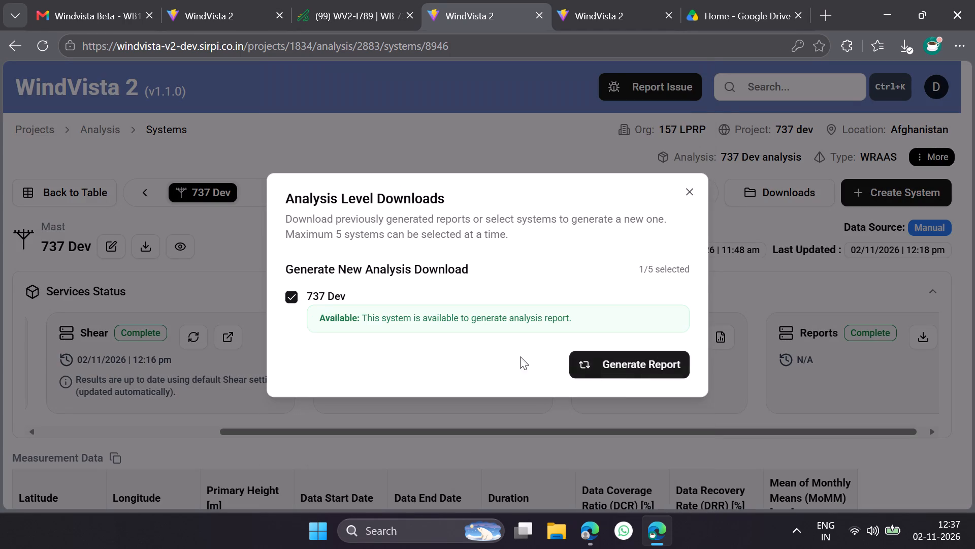
{"action": "left_click", "coordinate": [646, 368]}
Open the analysis-level downloads for the 737 Beta analysis on beta.
{"action": "left_click", "coordinate": [638, 0]}
{"action": "left_click", "coordinate": [796, 185]}
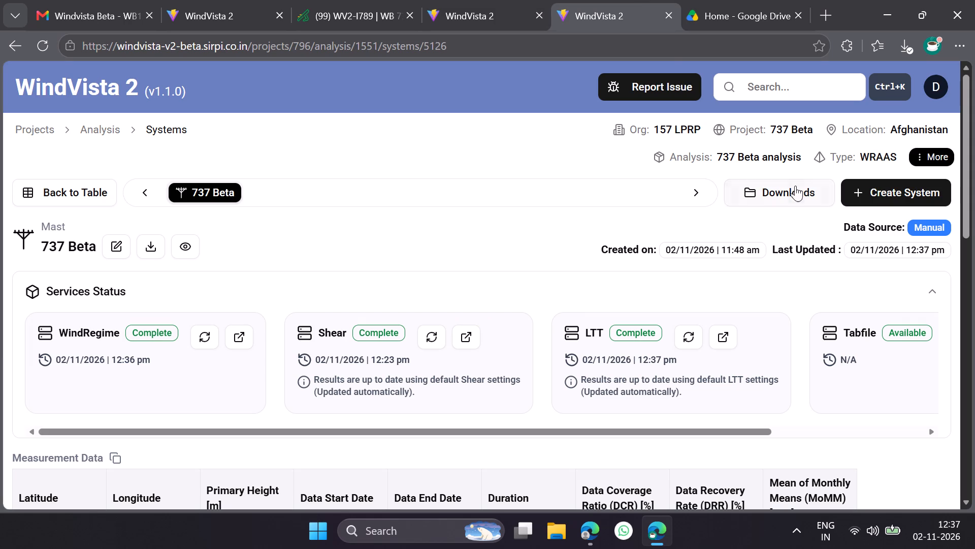